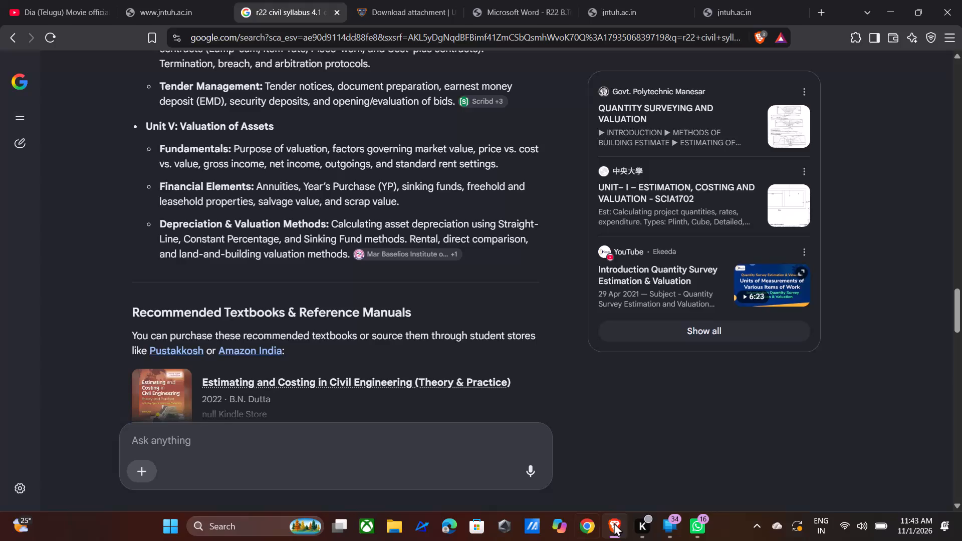
Switch to Excel and open the recent workbook "montly budget oct".
left_click(231, 519)
key("e")
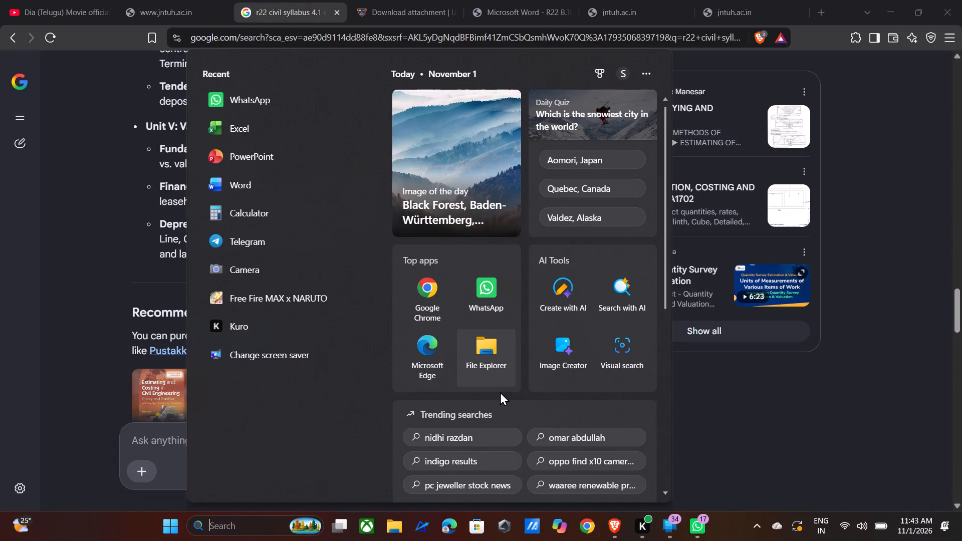
left_click(244, 124)
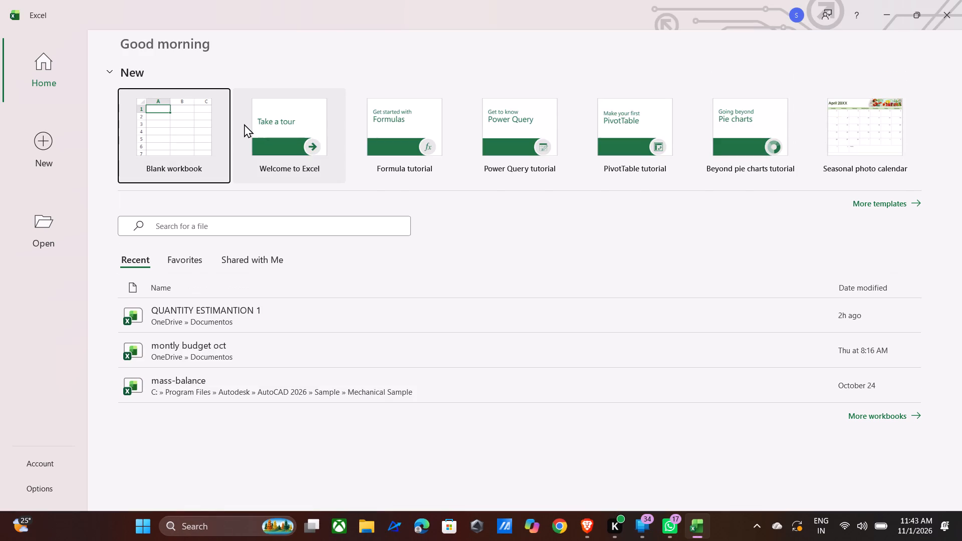
double_click(204, 354)
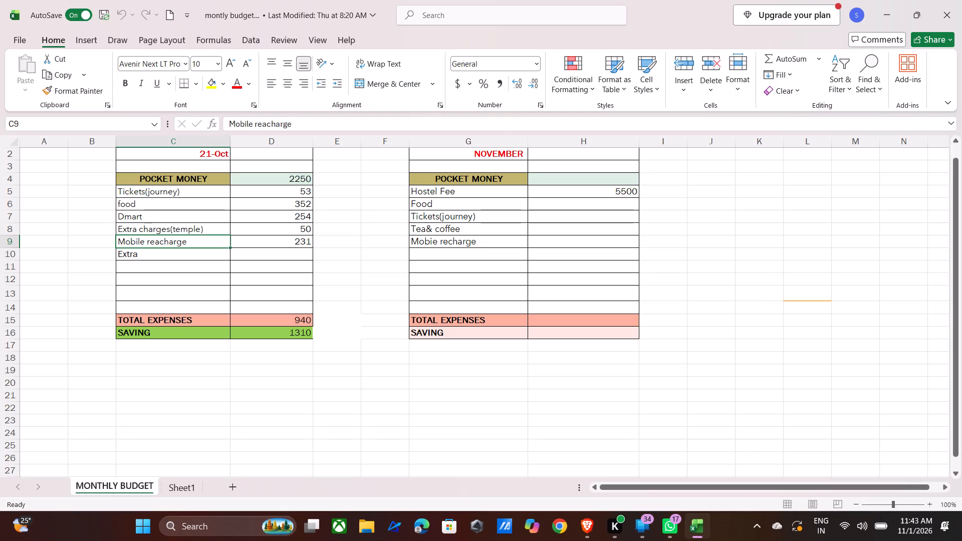
Add 40, 110 and 20 to the October food formula in D6, making it =72+120+160+40+110+20.
double_click(271, 204)
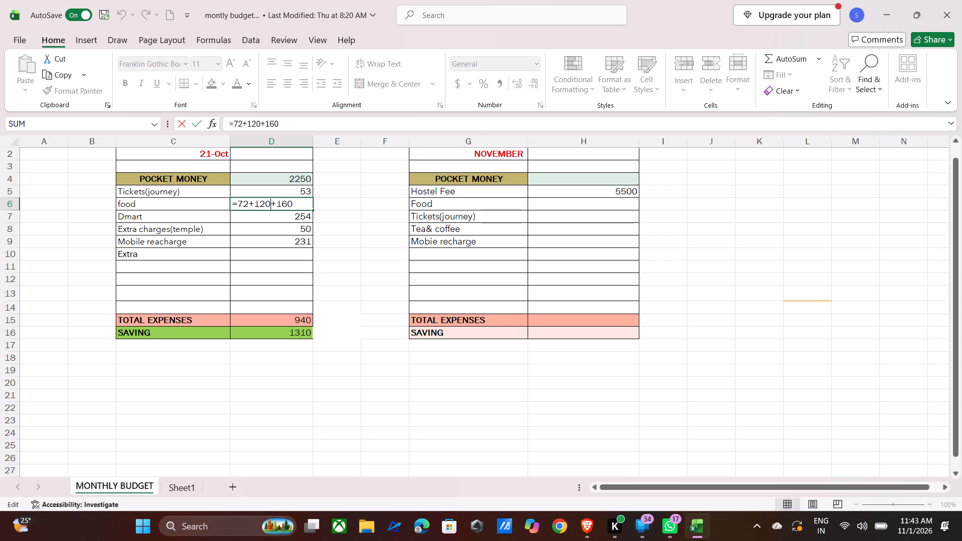
key("shift+plus")
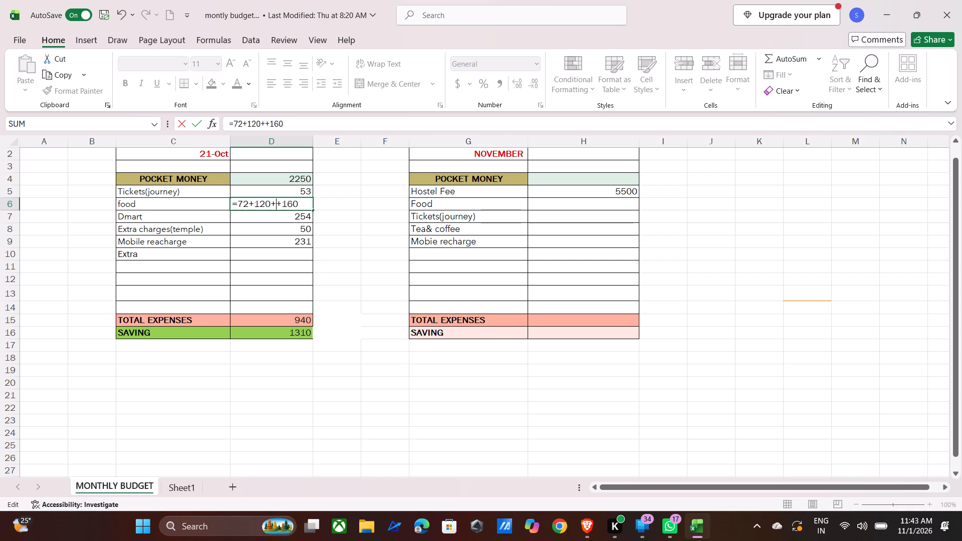
key("BackSpace")
key("Right")
key("Right")
key("Right")
key("Right")
key("shift+plus")
type("40")
key("shift+plus")
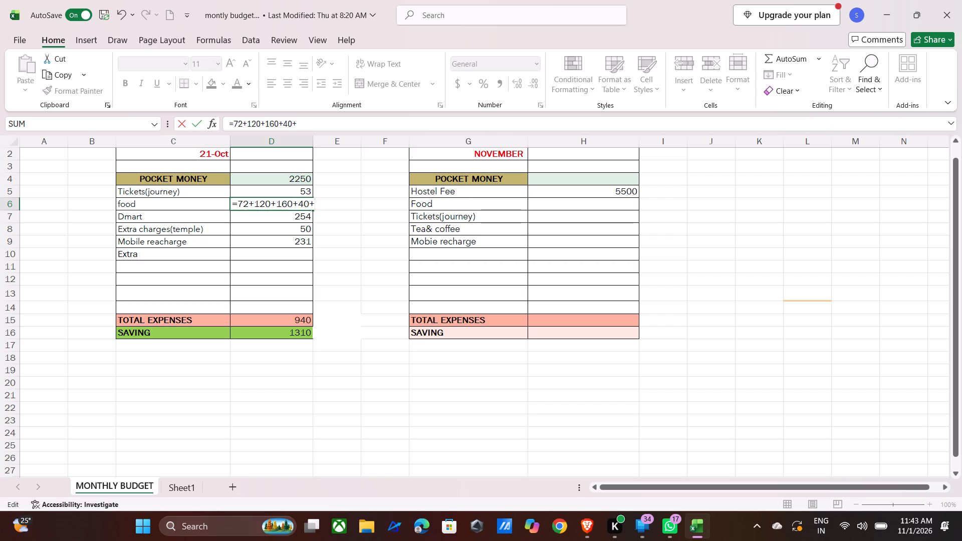
type("110")
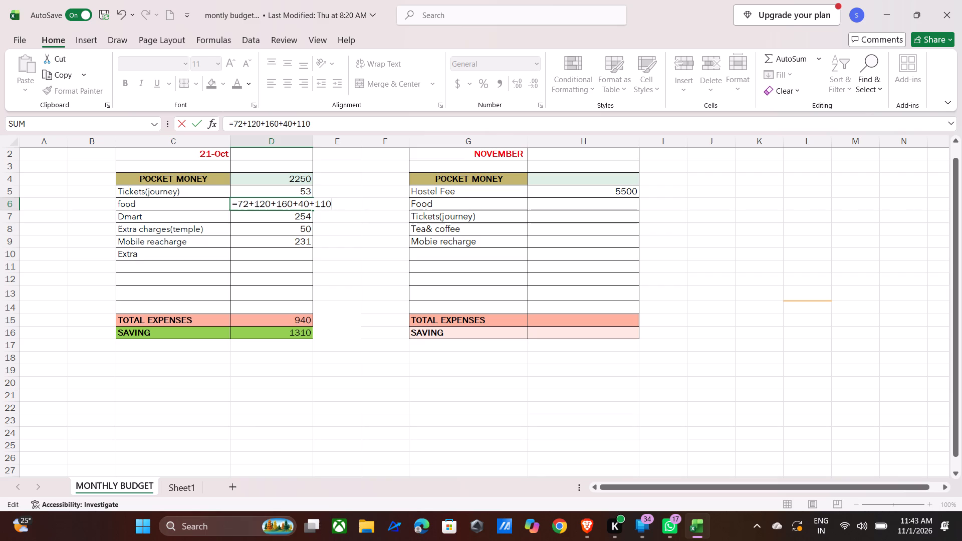
type("+20")
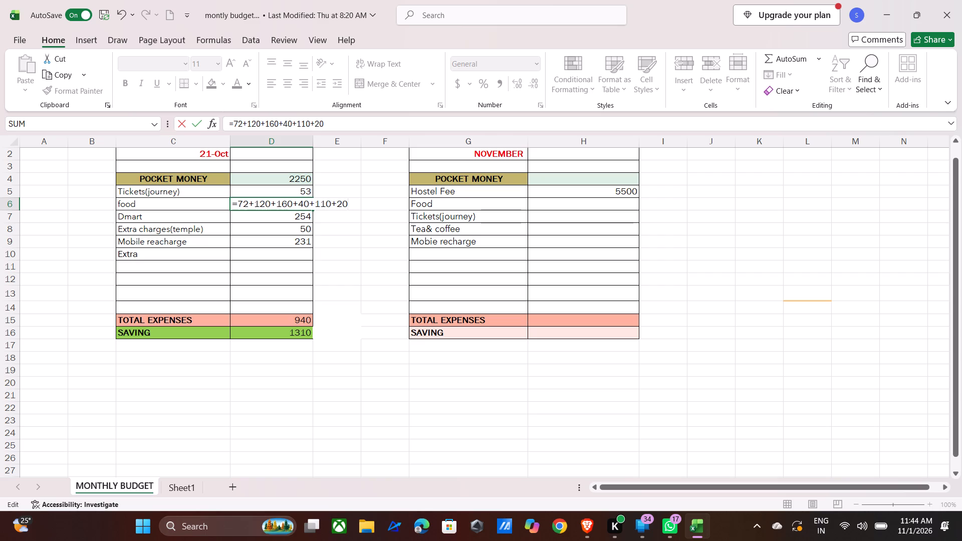
key("Return")
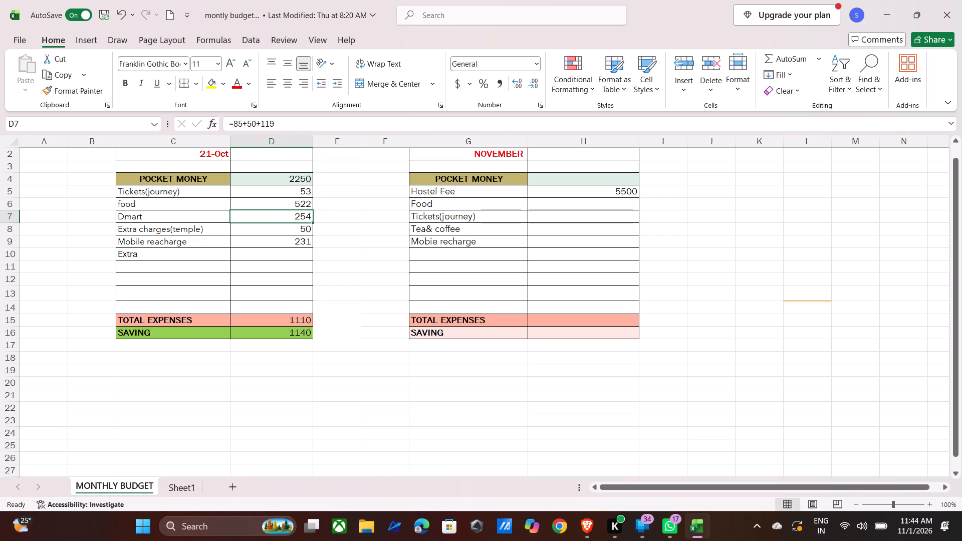
Extend the October Tickets(journey) entry in D5 to read 53+20+10+28+28+650+30.
double_click(270, 192)
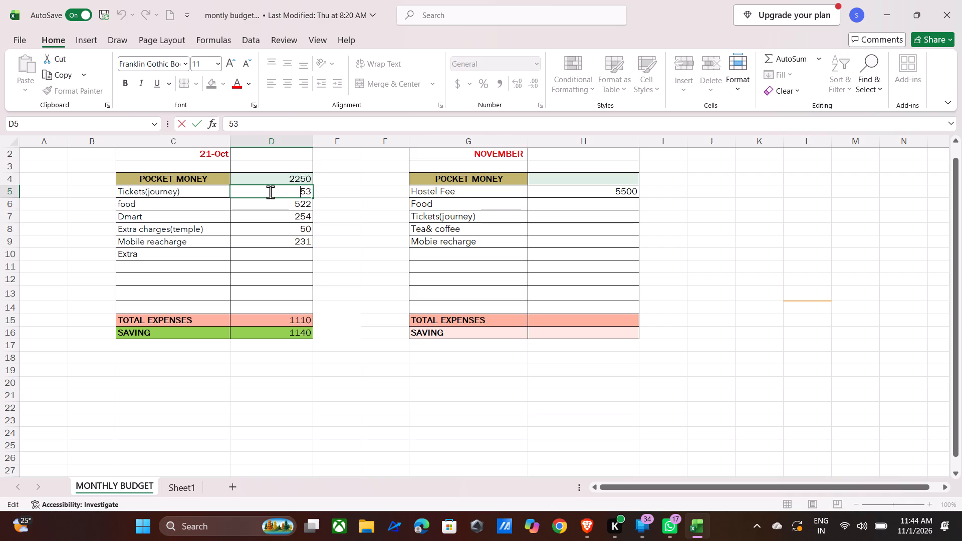
key("Right")
key("Right")
key("shift+plus")
type("20")
key("shift+plus")
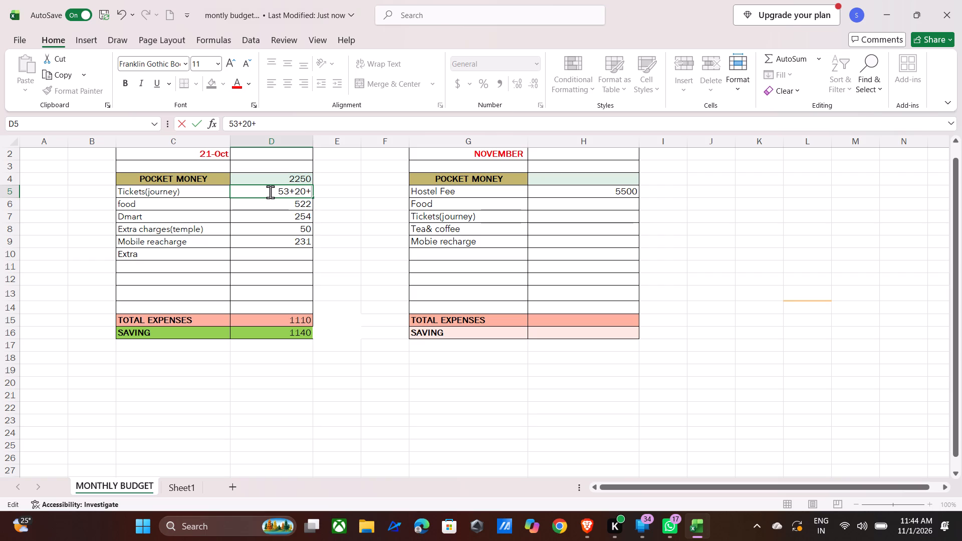
type("10")
key("shift+plus")
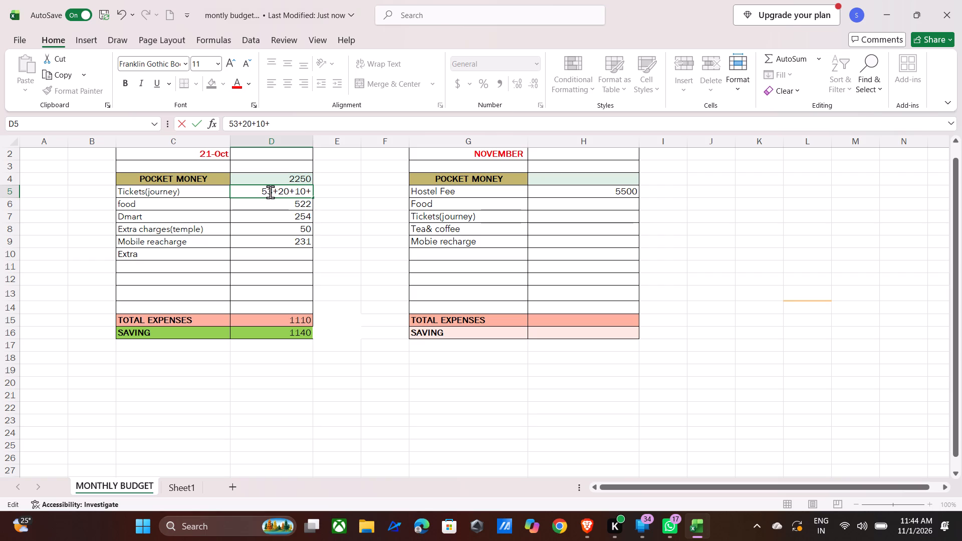
type("28")
type("+2")
key("8")
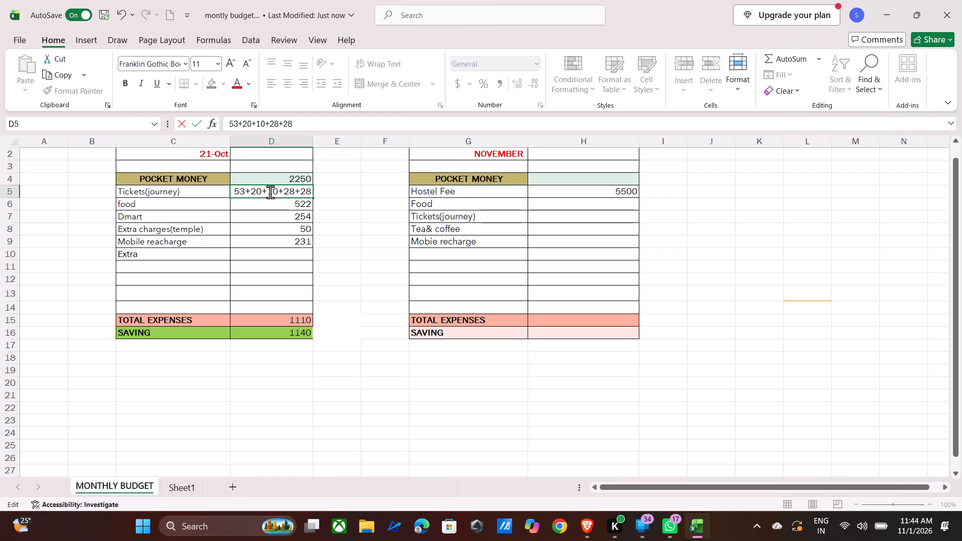
key("shift+plus")
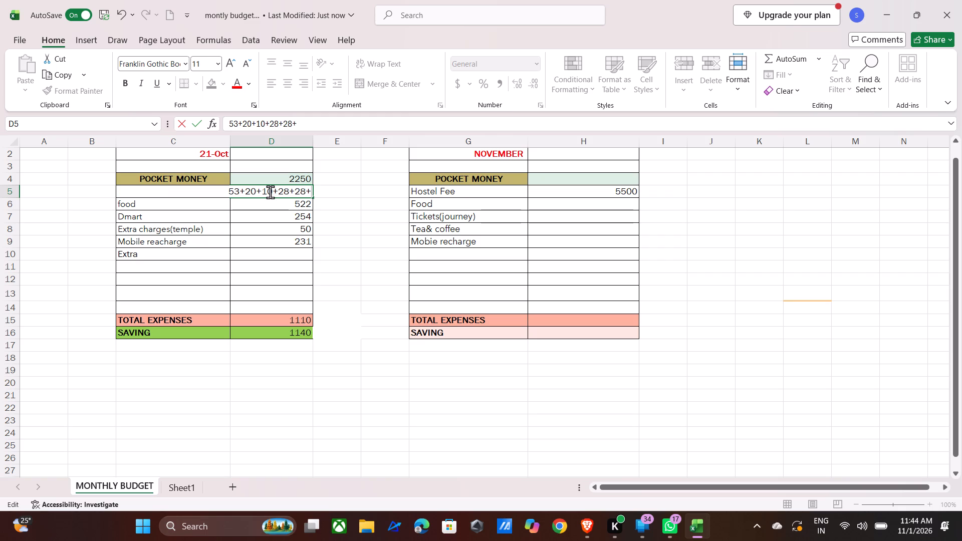
type("650")
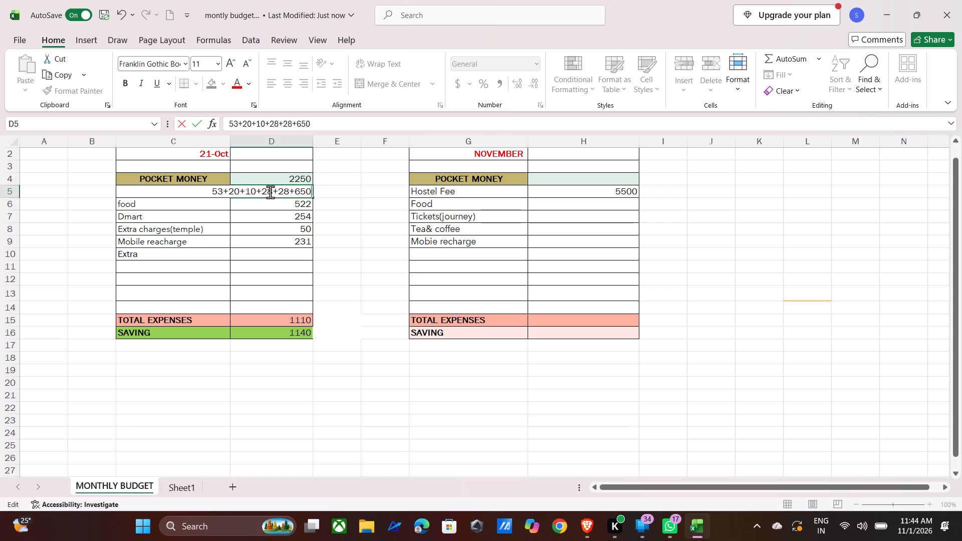
key("shift+plus")
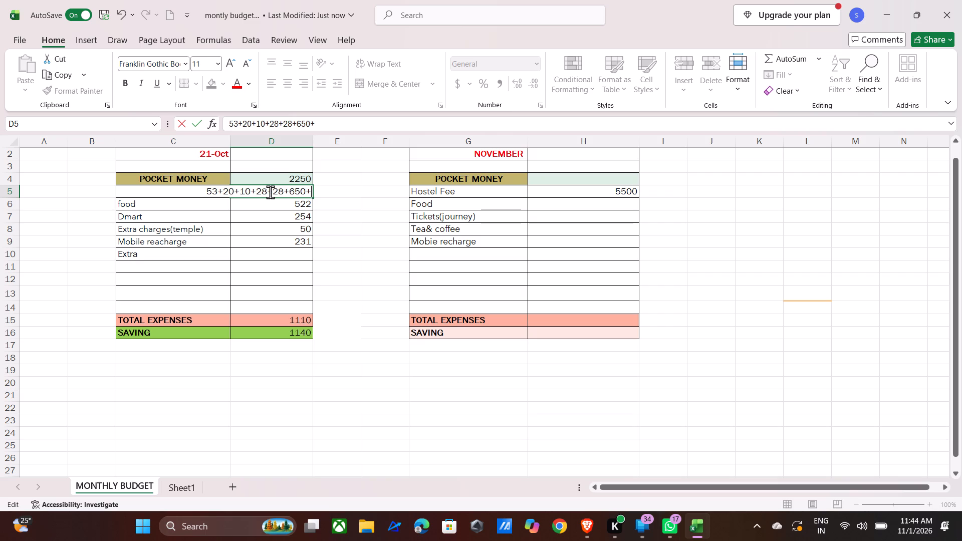
type("30")
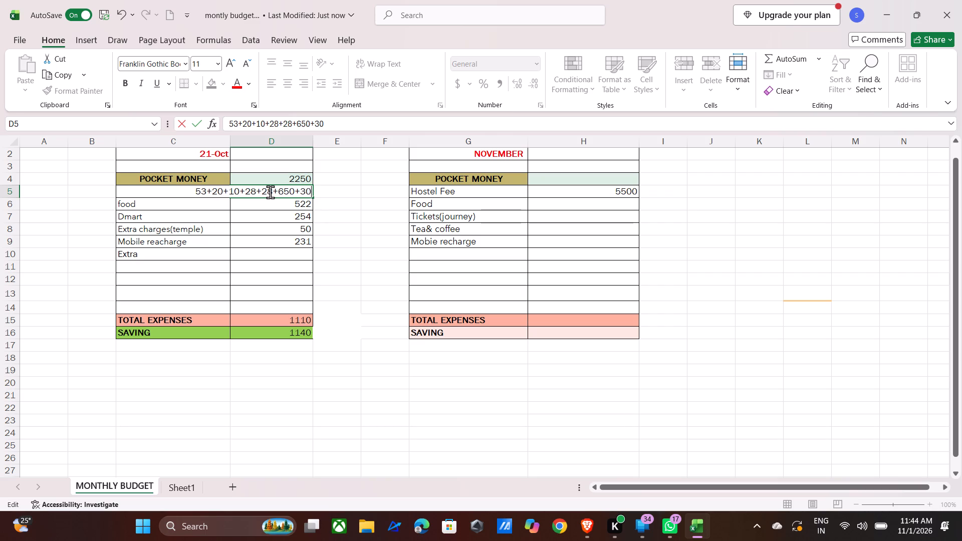
key("Return")
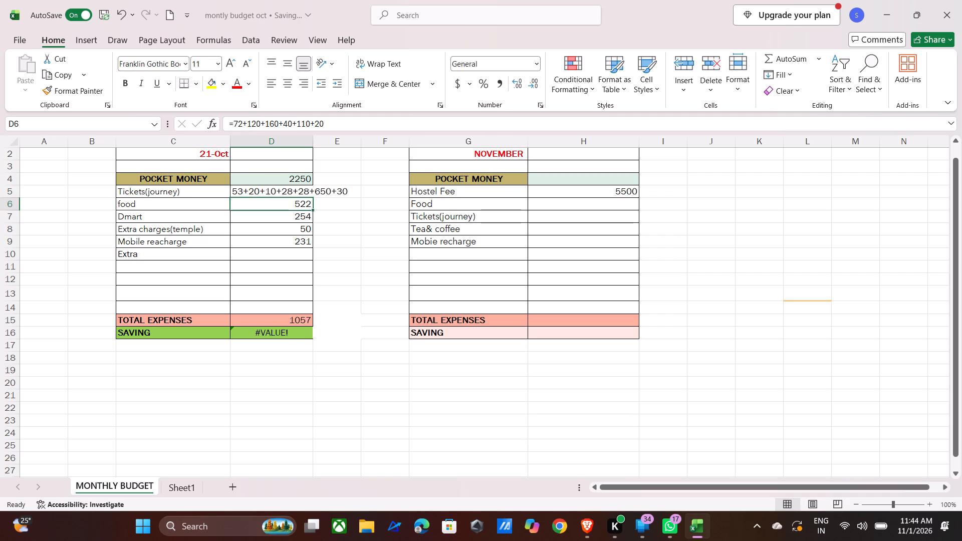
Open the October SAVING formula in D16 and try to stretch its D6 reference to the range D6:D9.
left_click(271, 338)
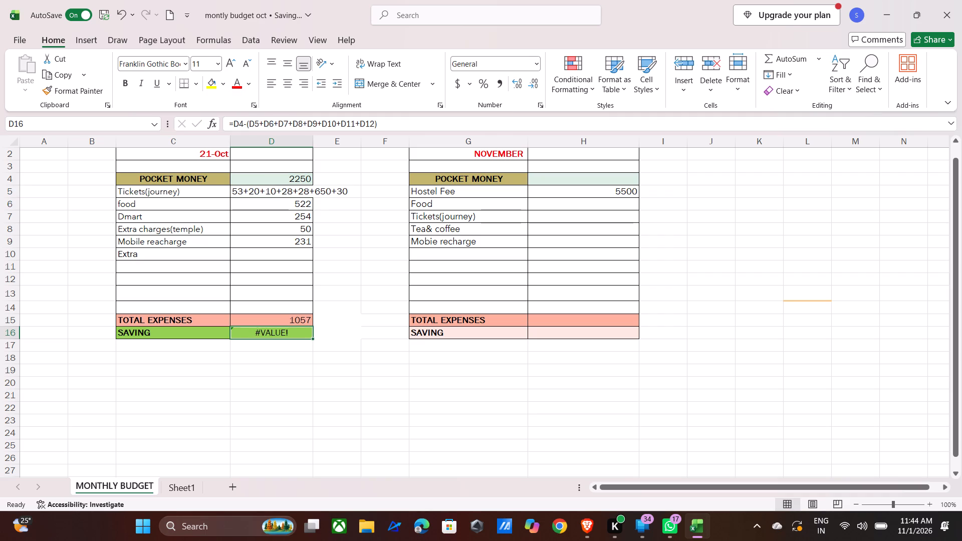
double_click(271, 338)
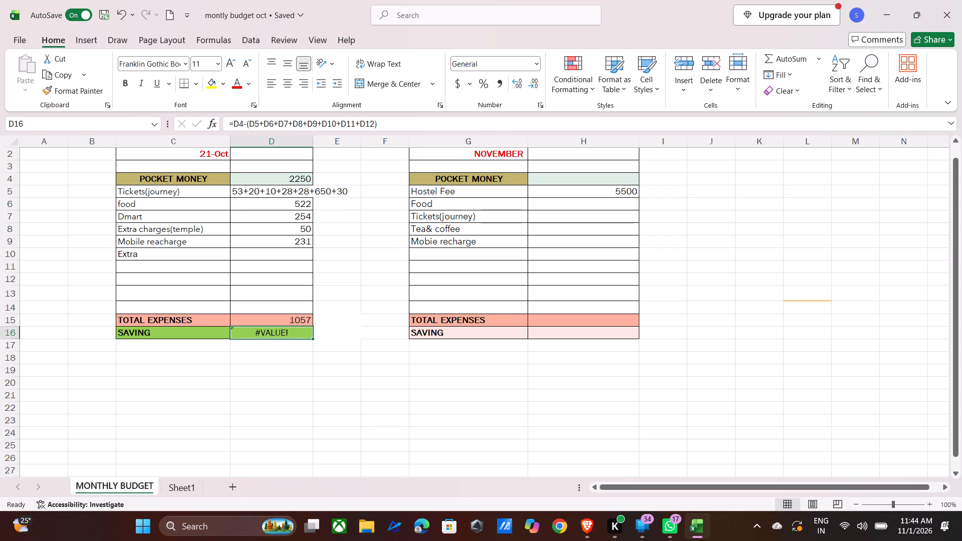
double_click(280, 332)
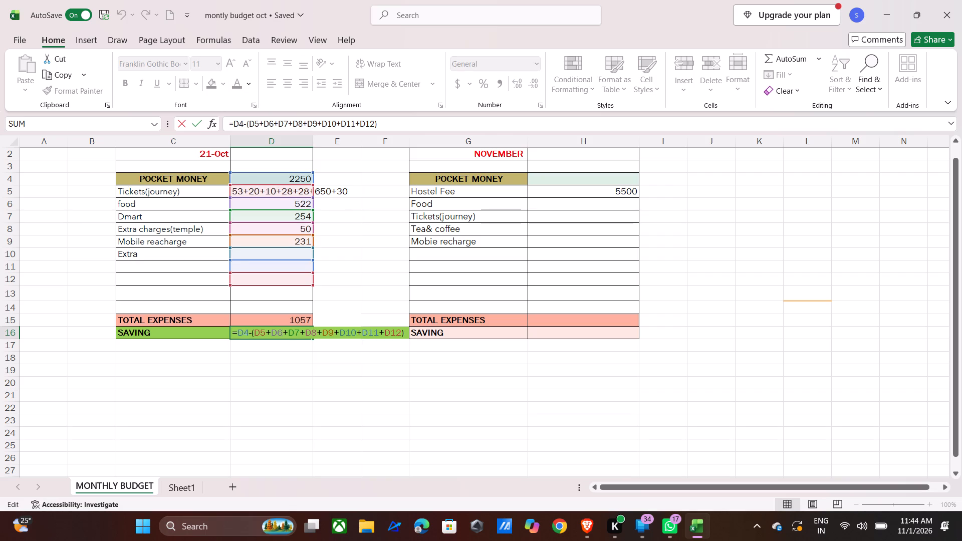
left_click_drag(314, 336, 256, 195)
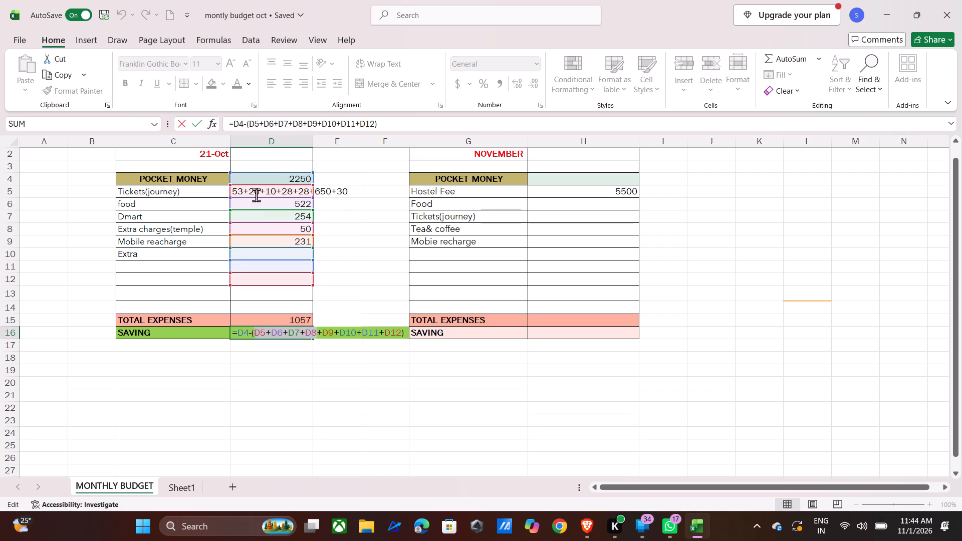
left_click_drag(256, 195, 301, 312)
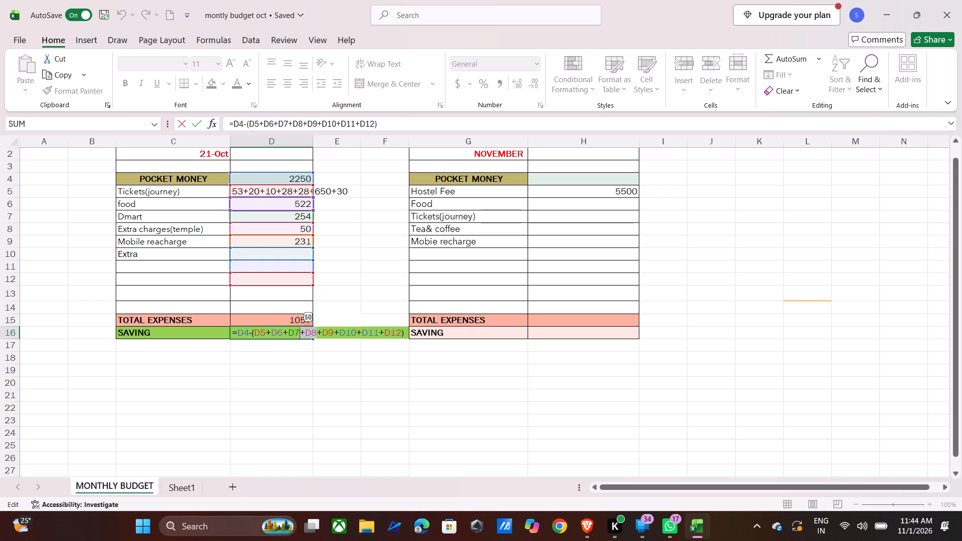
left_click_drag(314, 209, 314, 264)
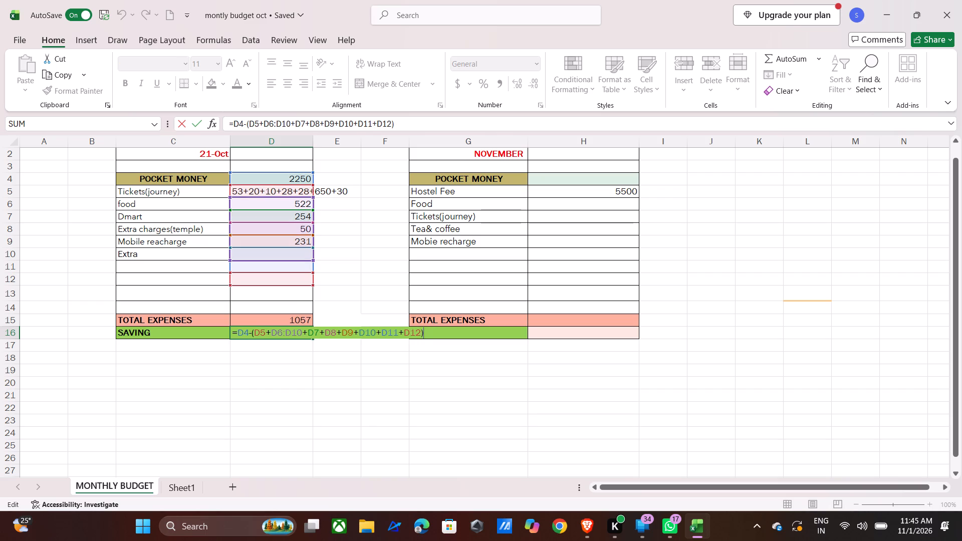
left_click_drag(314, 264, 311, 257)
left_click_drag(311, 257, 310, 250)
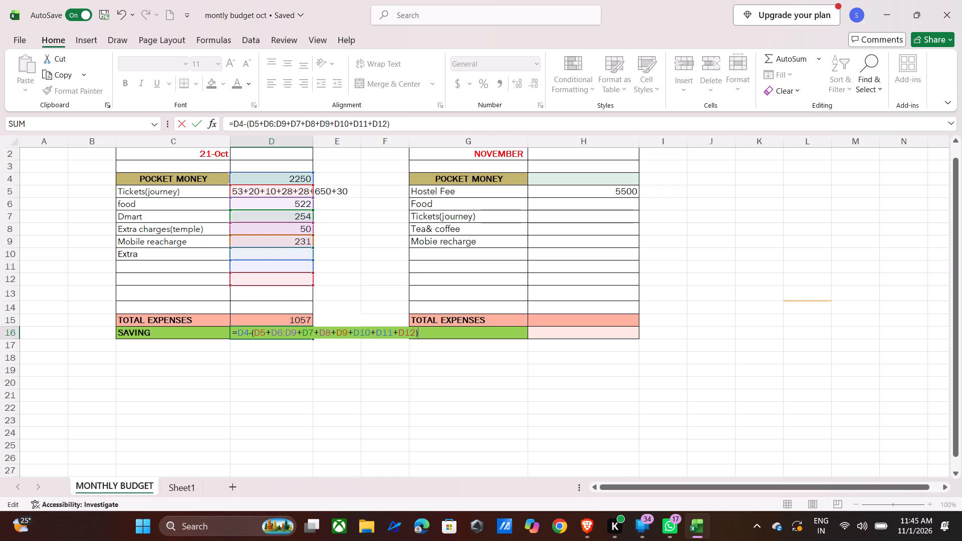
Clear the October SAVING formula in D16 back to just its equals sign.
key("Left")
key("BackSpace")
key("BackSpace")
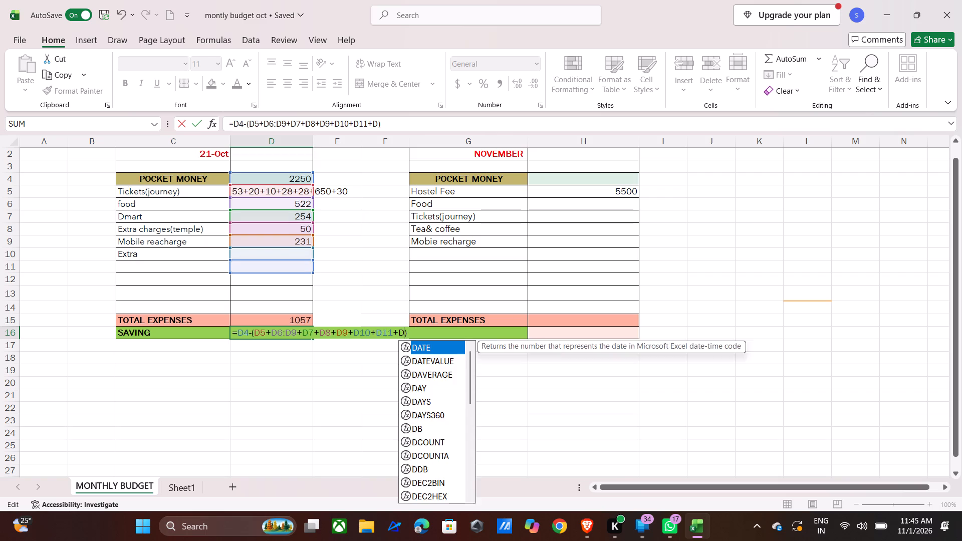
key("BackSpace")
key("BackSpace")
key("BackSpace")
key("BackSpace")
key("BackSpace")
key("BackSpace")
key("BackSpace")
key("BackSpace")
key("BackSpace")
key("BackSpace")
key("BackSpace")
key("BackSpace")
key("BackSpace")
key("BackSpace")
key("BackSpace")
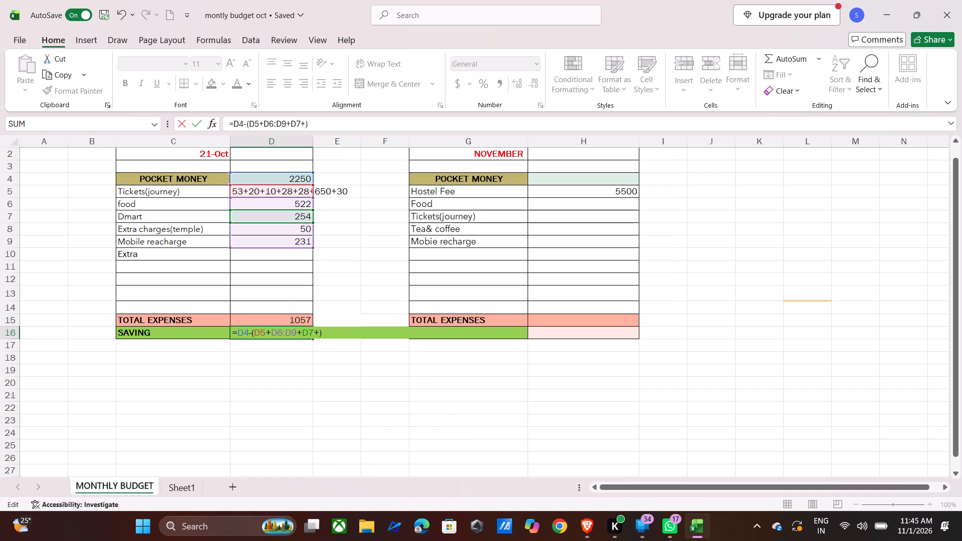
key("BackSpace")
key("BackSpace")
key("BackSpace")
key("BackSpace")
key("BackSpace")
key("BackSpace")
key("BackSpace")
key("BackSpace")
key("BackSpace")
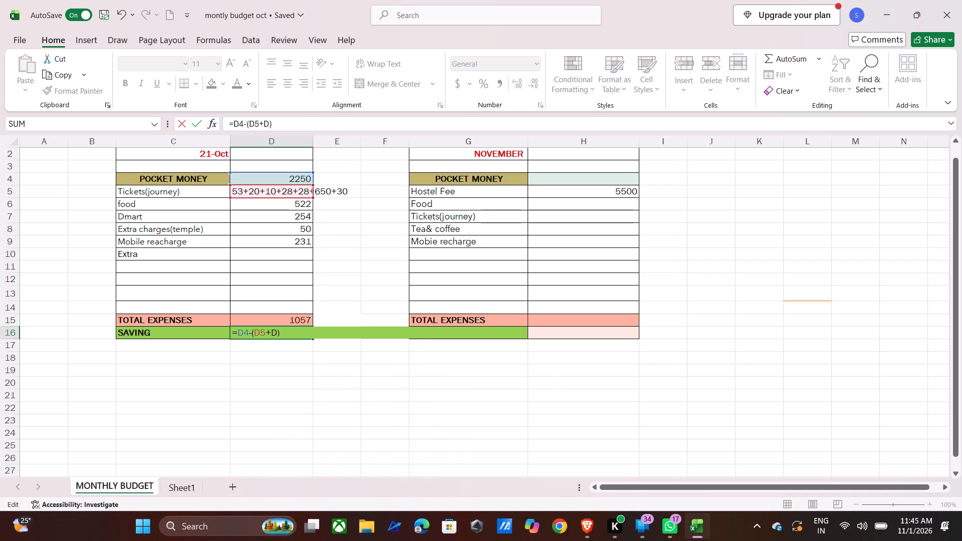
key("BackSpace")
key("BackSpace")
key("BackSpace")
key("BackSpace")
key("BackSpace")
key("BackSpace")
key("BackSpace")
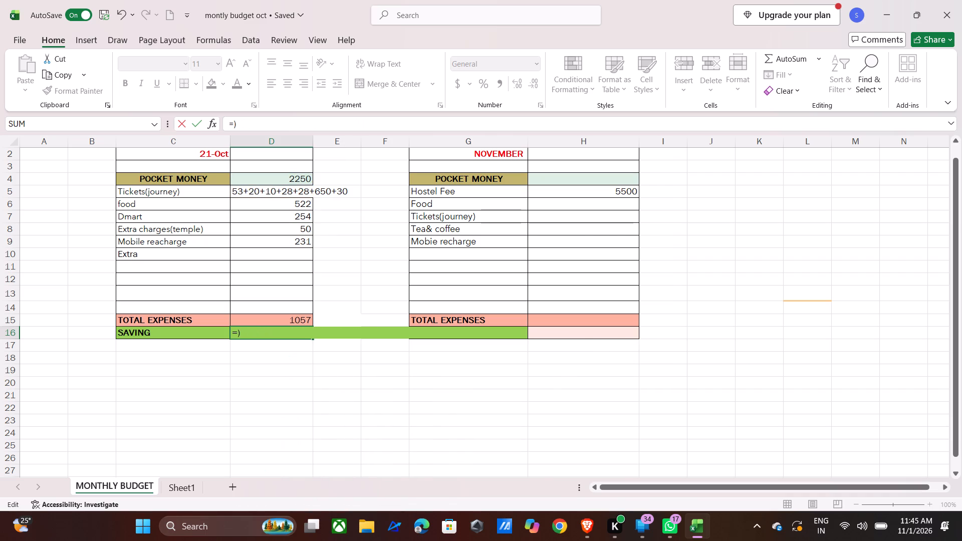
key("Right")
key("BackSpace")
Enter =SUM(D4-D5:D9) as the October SAVING formula in D16.
type("sum")
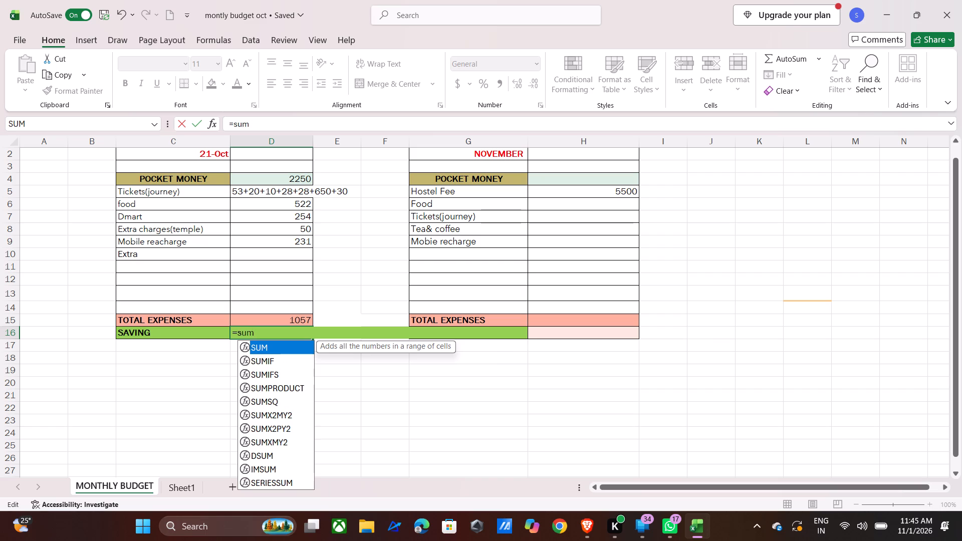
key("shift+parenleft")
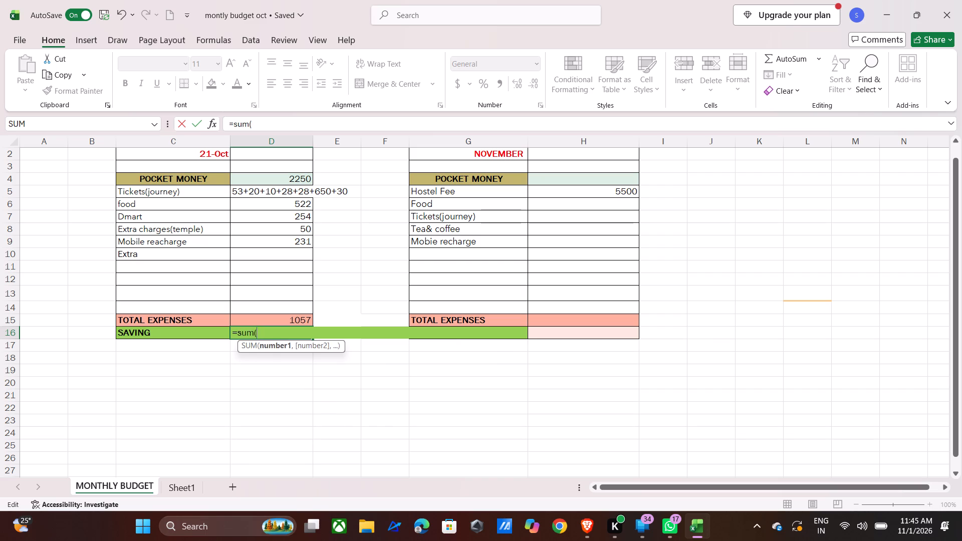
left_click(269, 180)
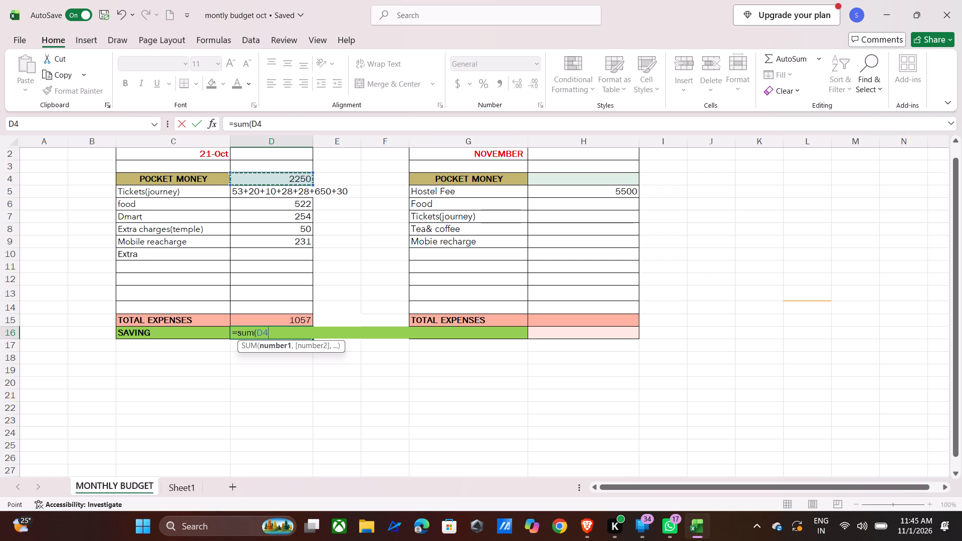
key("minus")
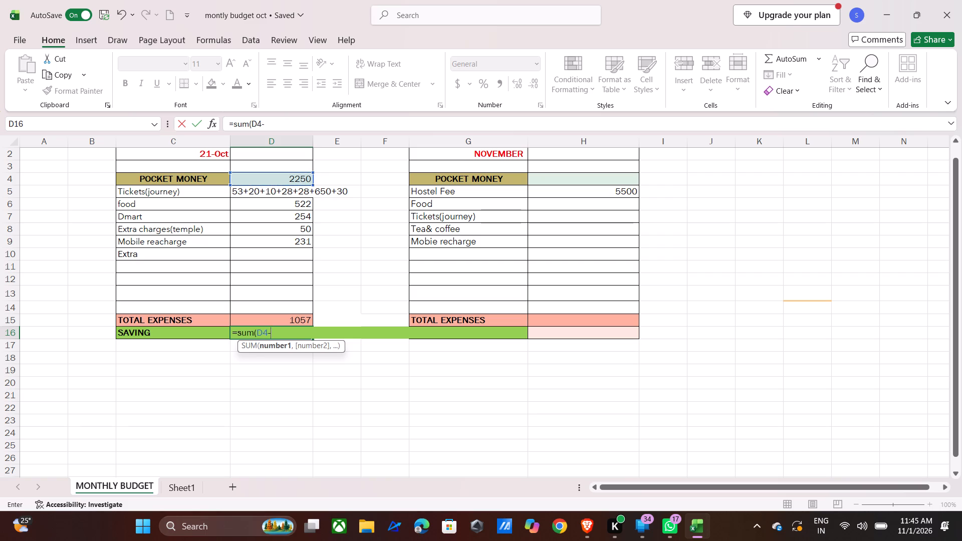
left_click_drag(261, 192, 287, 245)
key("Return")
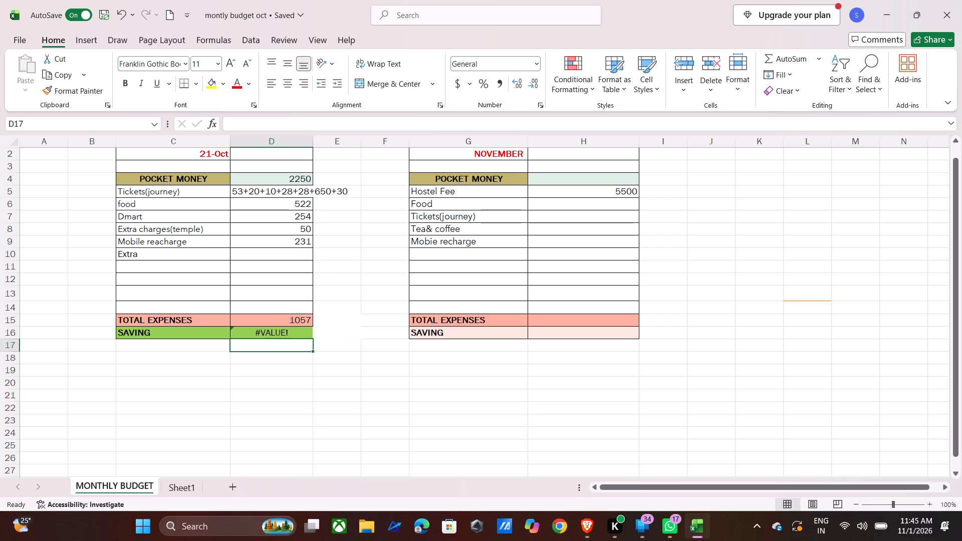
Turn the October Tickets(journey) entry in D5 into the formula =SUM(53+20+10+28+28+650+30).
left_click(328, 194)
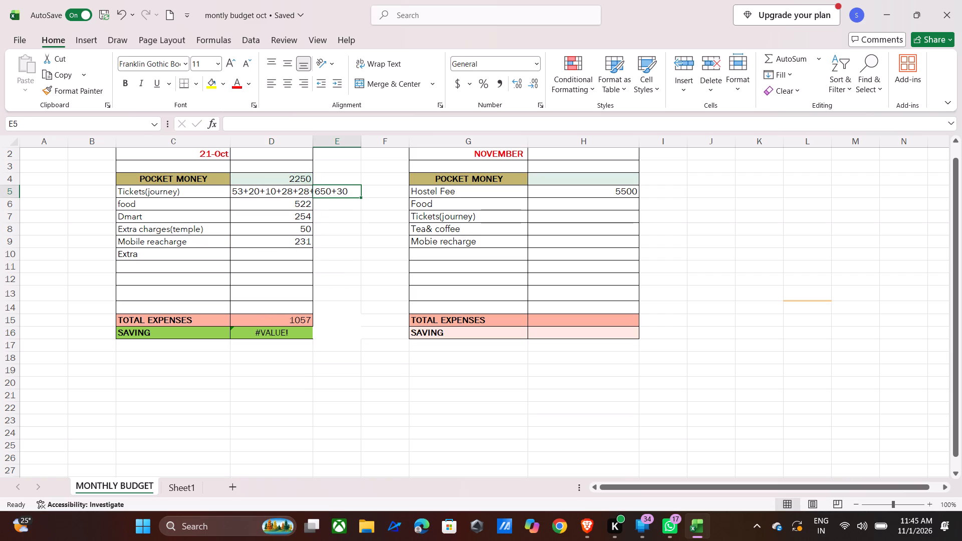
left_click(303, 190)
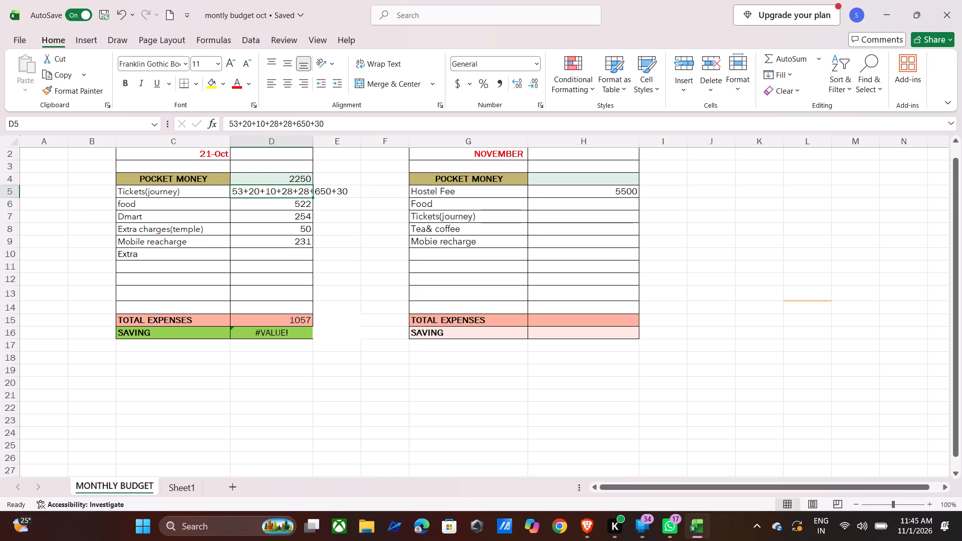
key("Right")
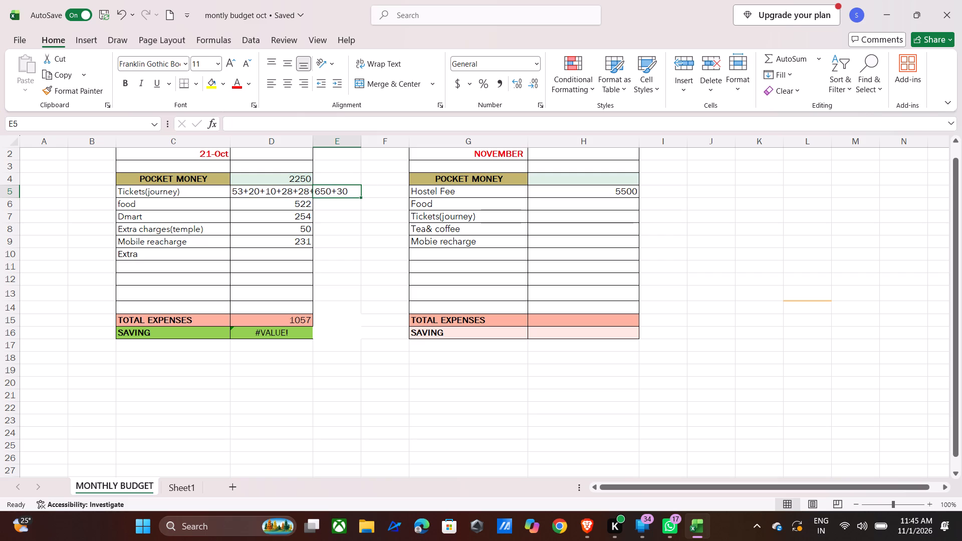
double_click(276, 191)
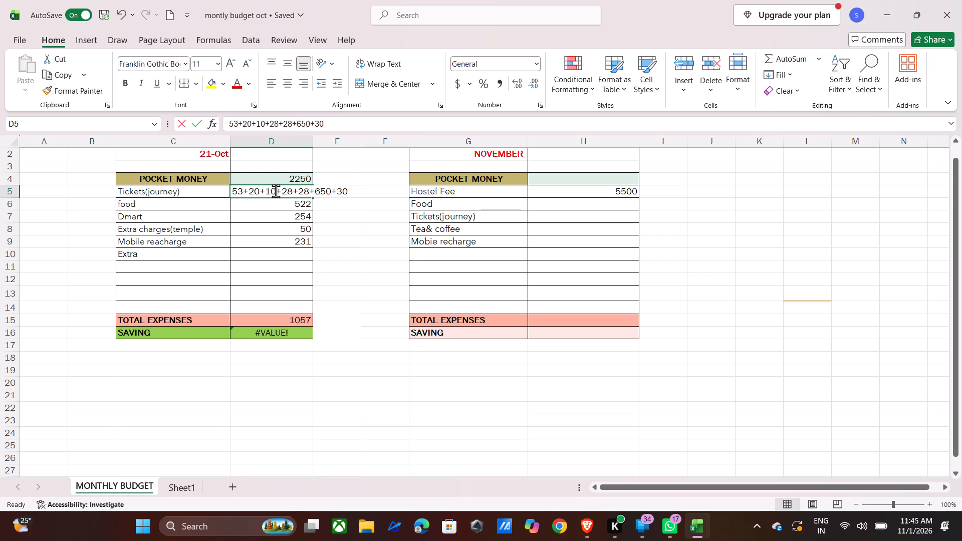
key("Right")
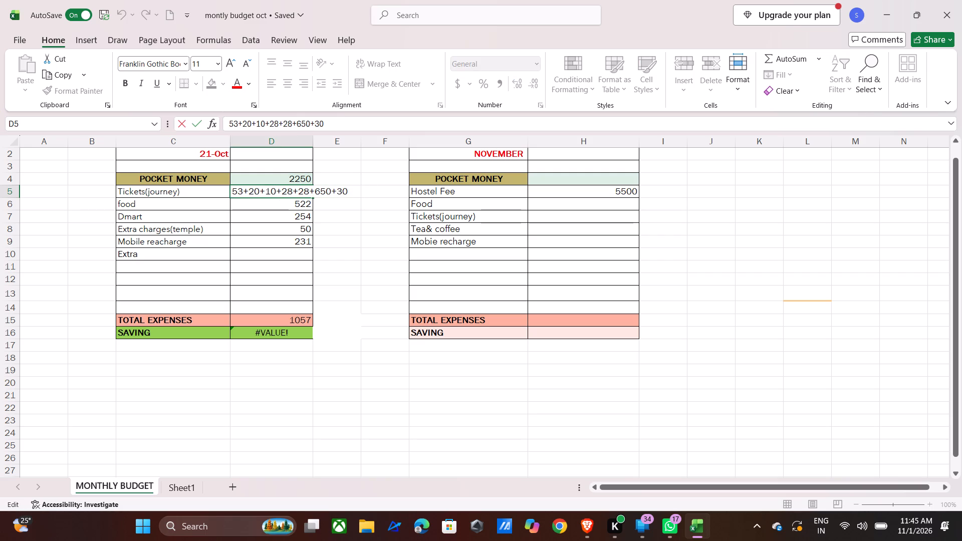
key("Right")
key("Right")
key("Right")
key("Right")
key("Right")
key("Right")
key("Right")
key("Right")
key("Right")
key("Right")
key("Right")
key("Right")
left_click(247, 193)
key("Left")
key("Left")
key("Left")
key("equal")
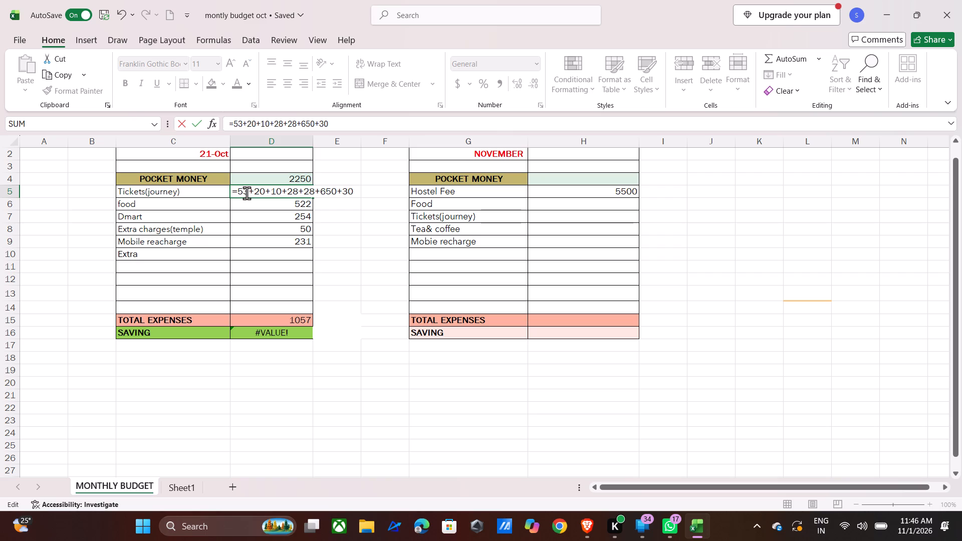
type("sum")
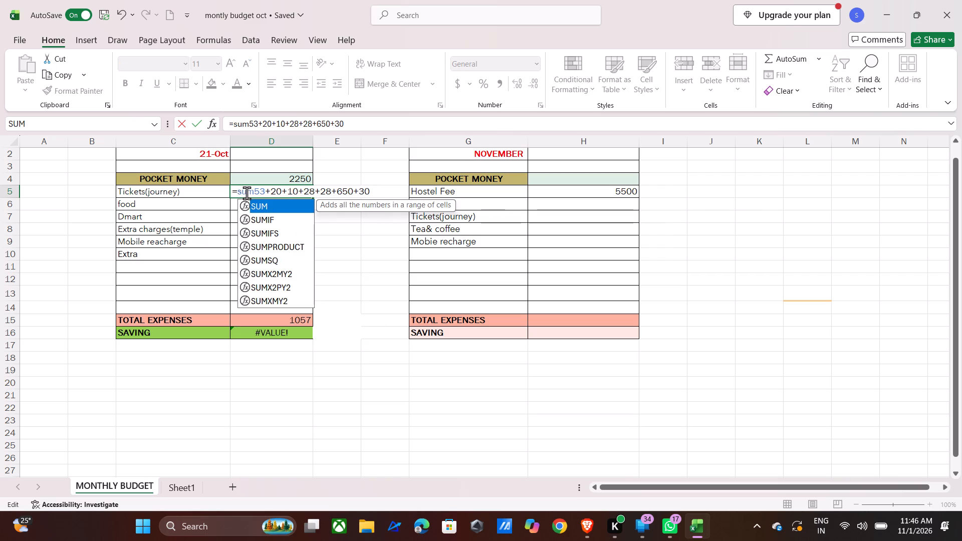
key("shift+parenleft")
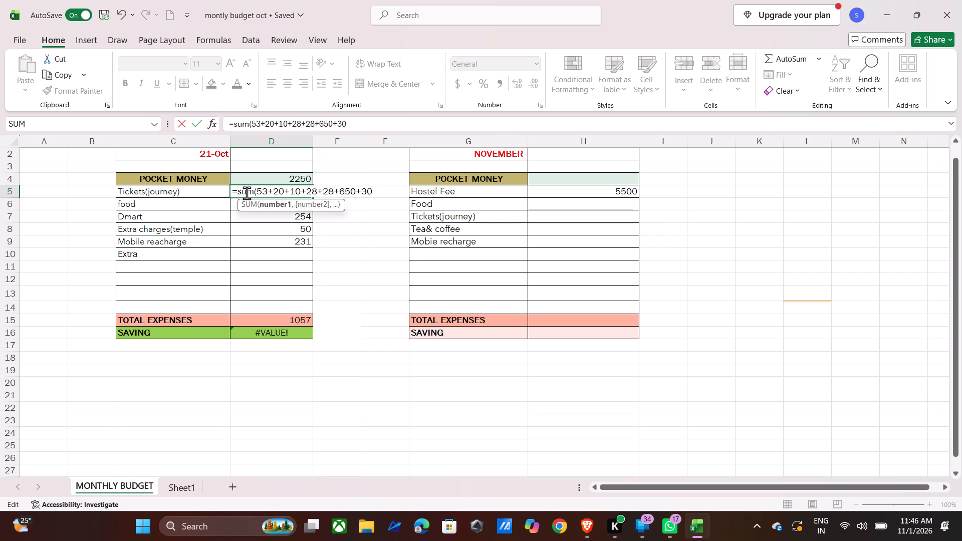
key("Return")
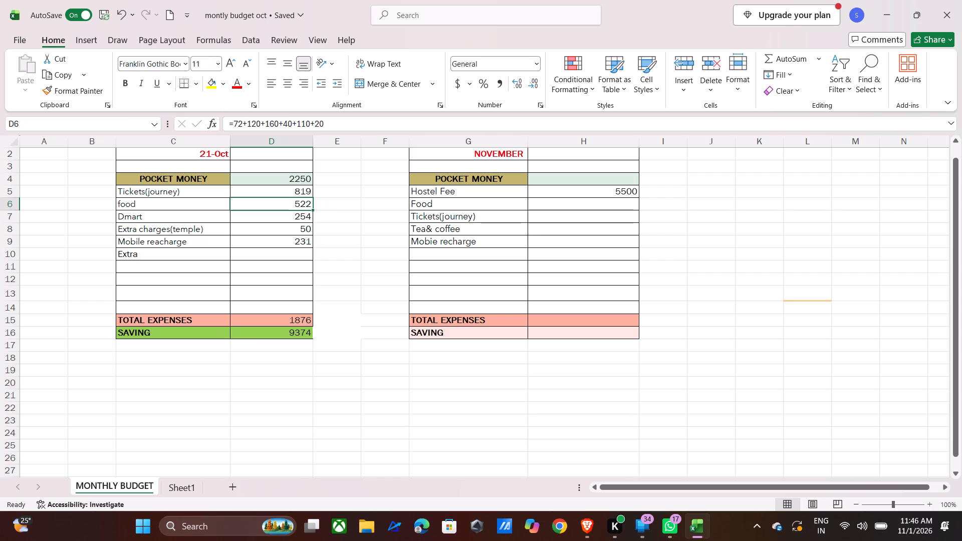
Put brackets around the D5:D9 range in the D16 SAVING formula, making it =SUM(D4-(D5:D9)).
left_click(266, 183)
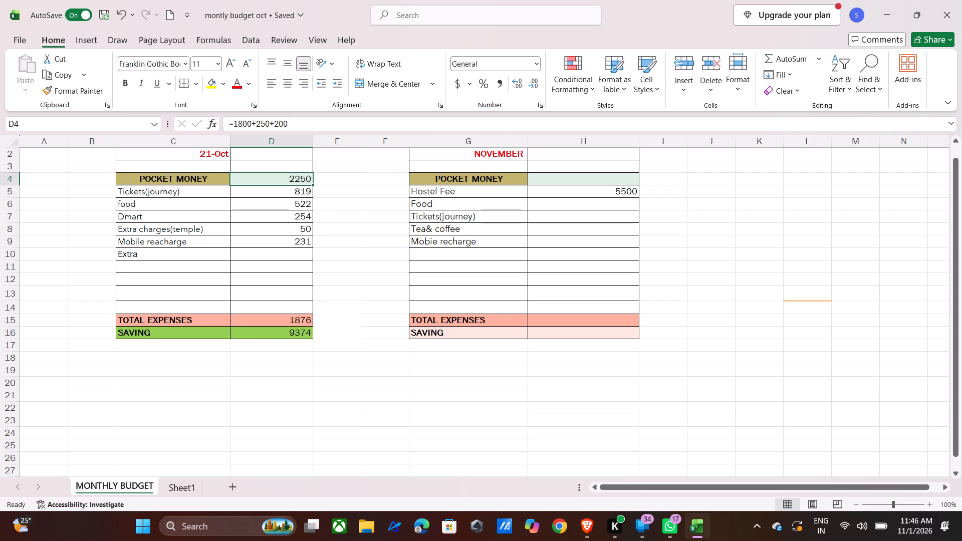
left_click(241, 334)
double_click(241, 334)
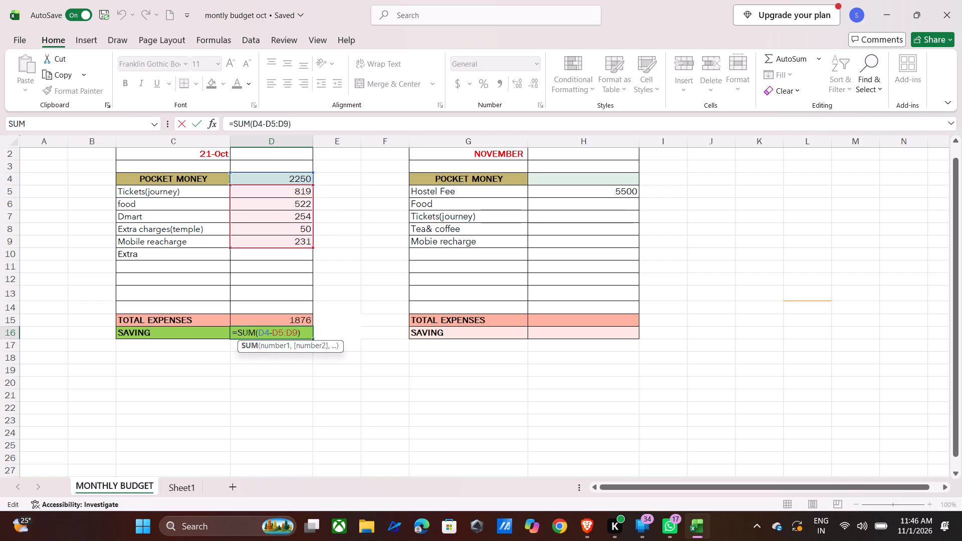
left_click(269, 330)
key("Right")
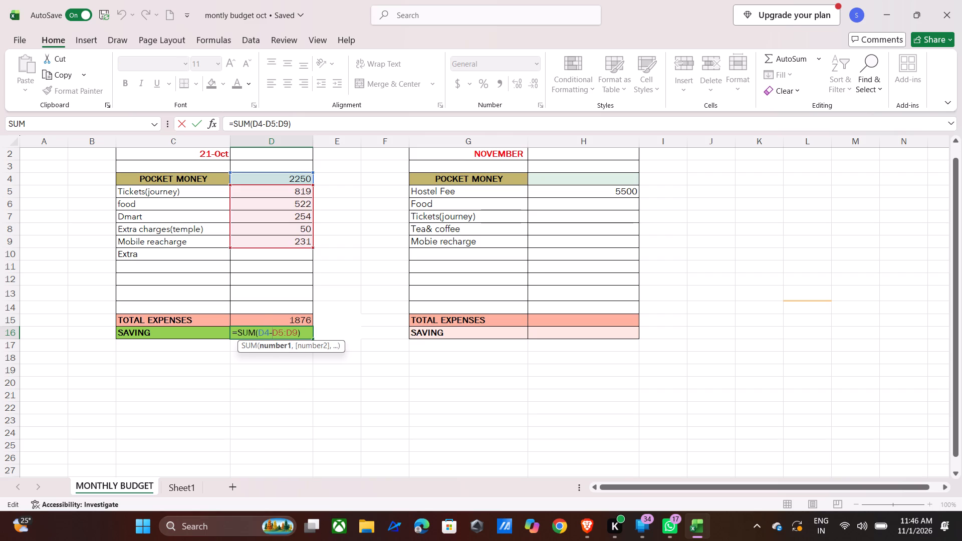
key("shift+parenleft")
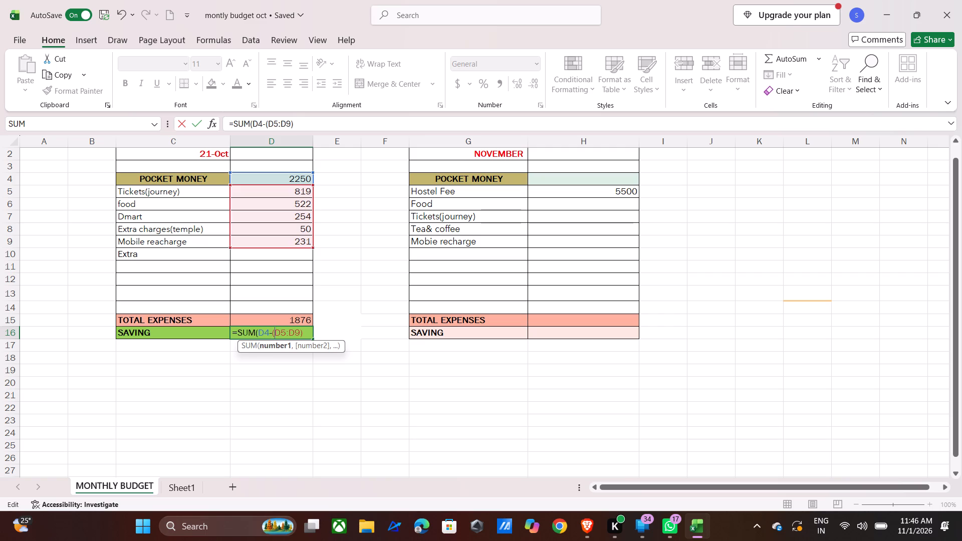
left_click(309, 333)
key("shift+parenright")
key("Return")
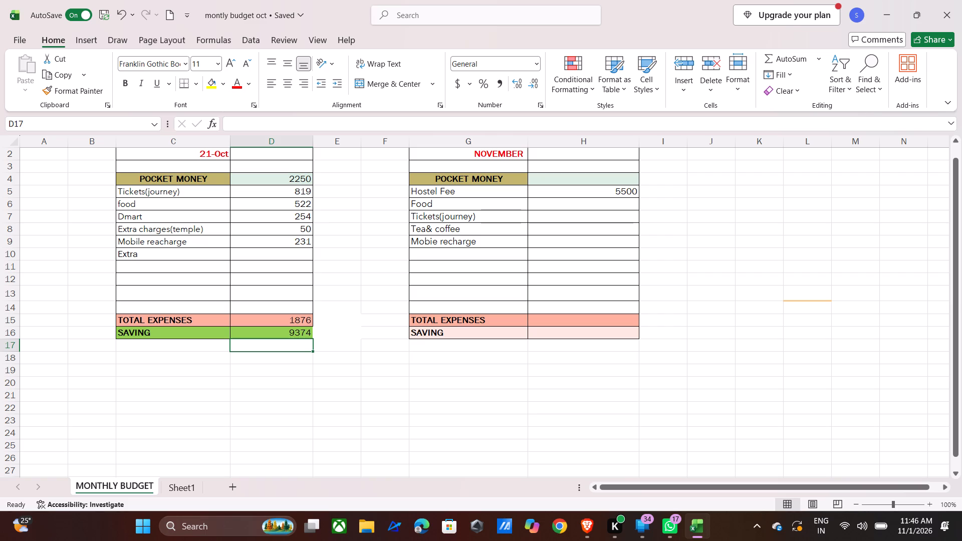
Check the October TOTAL EXPENSES formula in D15.
left_click(265, 323)
double_click(265, 323)
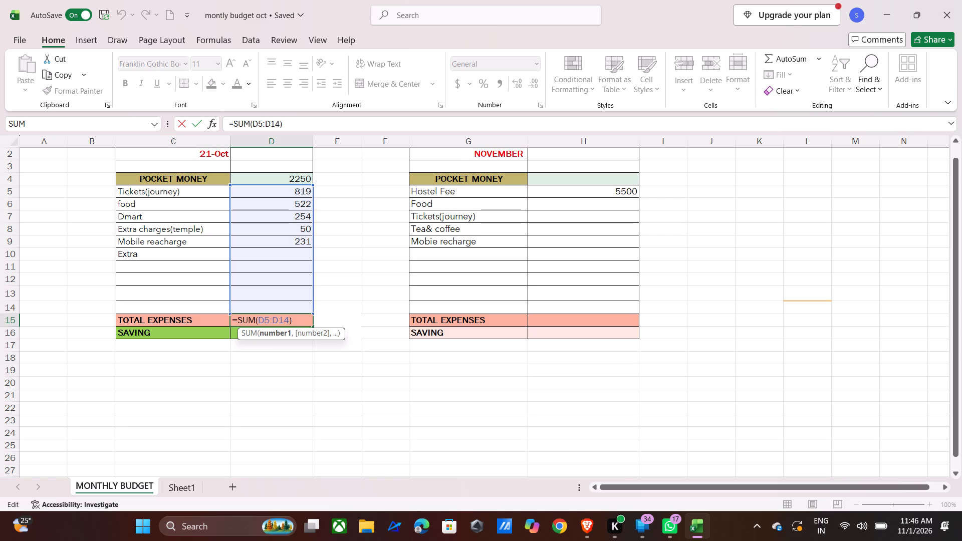
key("Return")
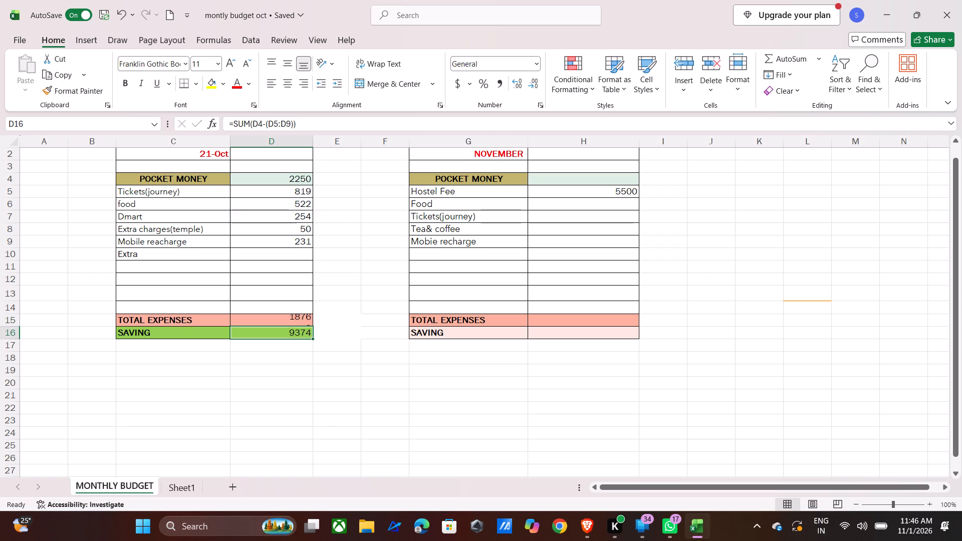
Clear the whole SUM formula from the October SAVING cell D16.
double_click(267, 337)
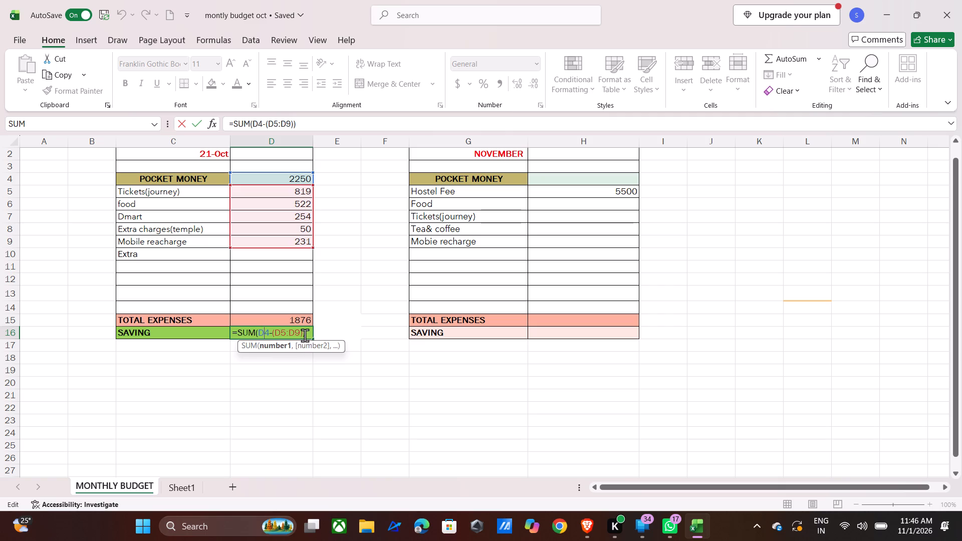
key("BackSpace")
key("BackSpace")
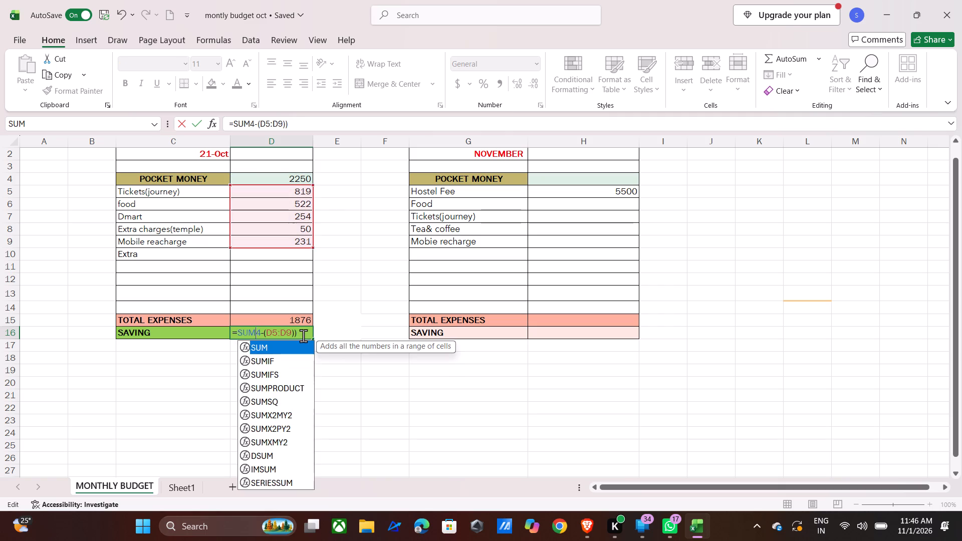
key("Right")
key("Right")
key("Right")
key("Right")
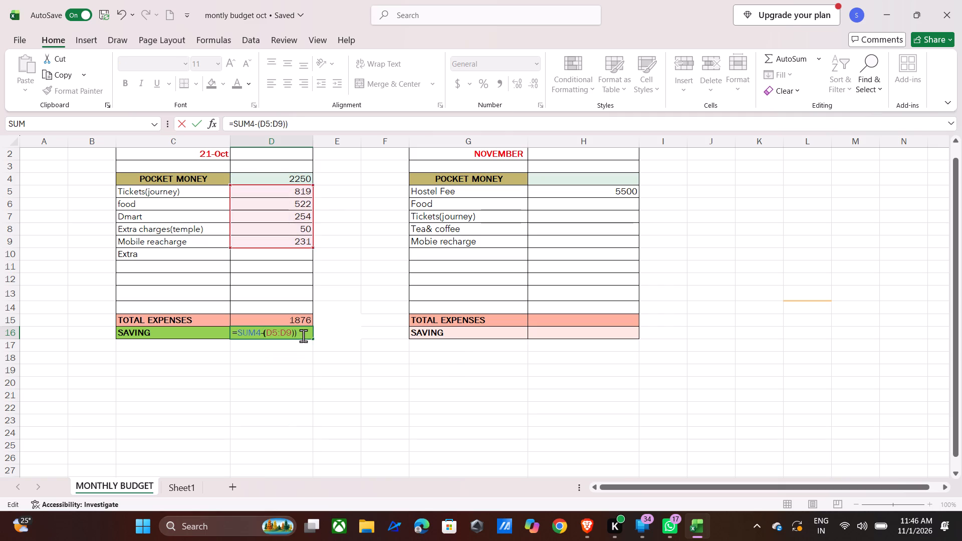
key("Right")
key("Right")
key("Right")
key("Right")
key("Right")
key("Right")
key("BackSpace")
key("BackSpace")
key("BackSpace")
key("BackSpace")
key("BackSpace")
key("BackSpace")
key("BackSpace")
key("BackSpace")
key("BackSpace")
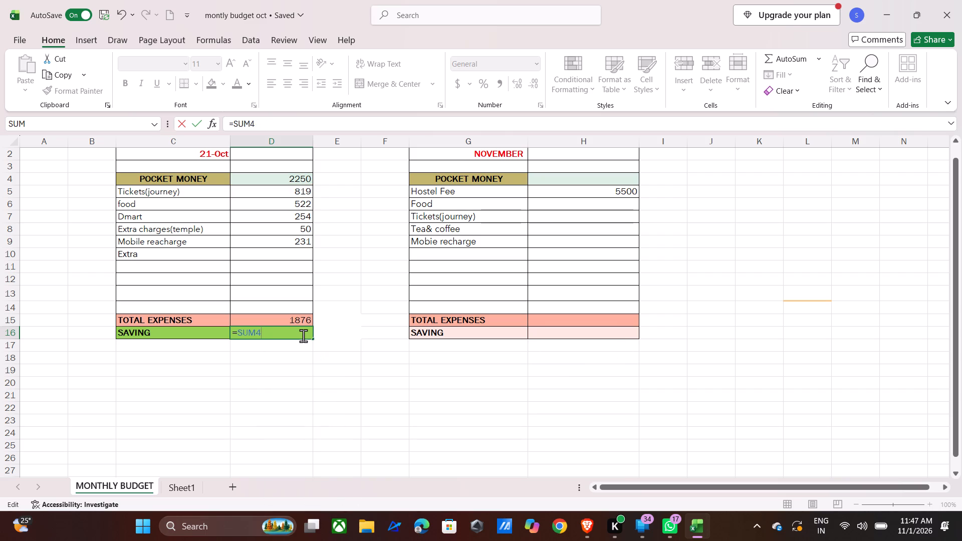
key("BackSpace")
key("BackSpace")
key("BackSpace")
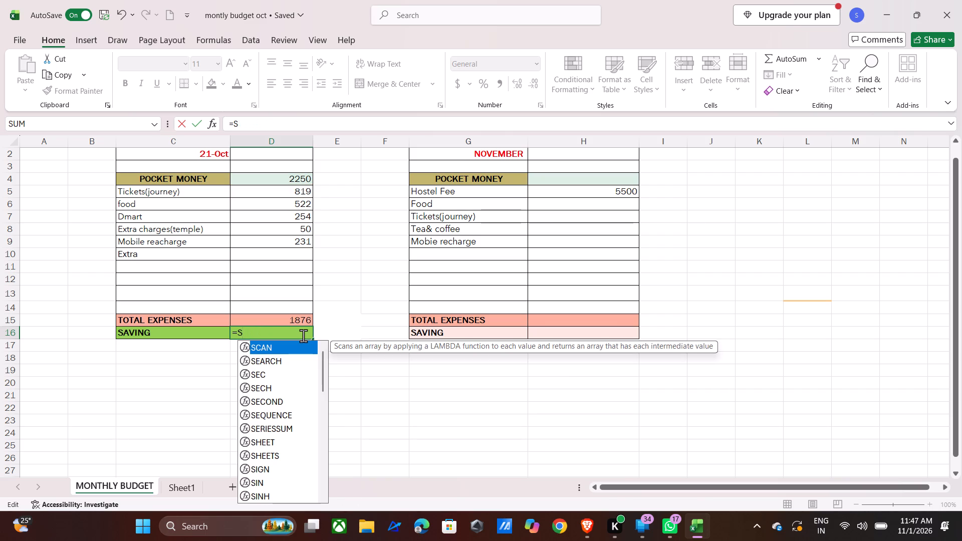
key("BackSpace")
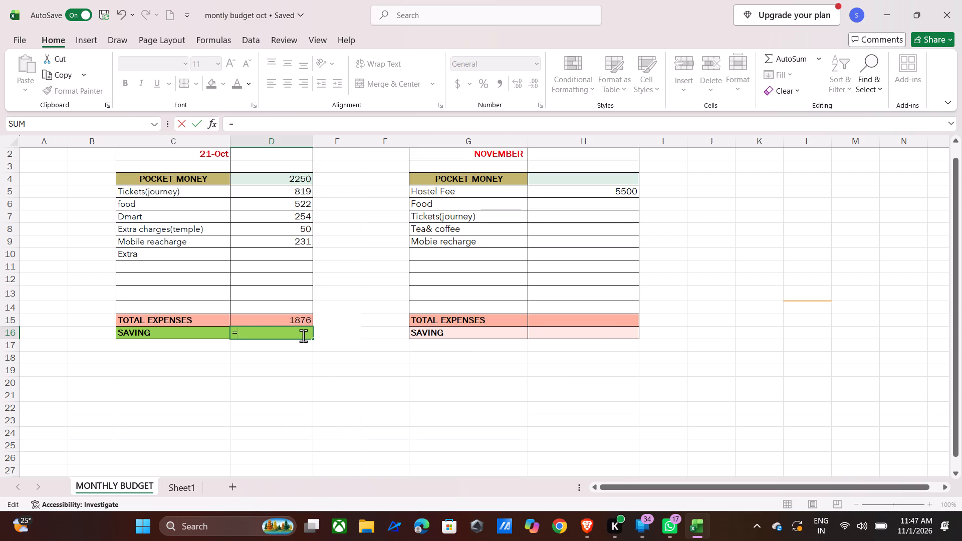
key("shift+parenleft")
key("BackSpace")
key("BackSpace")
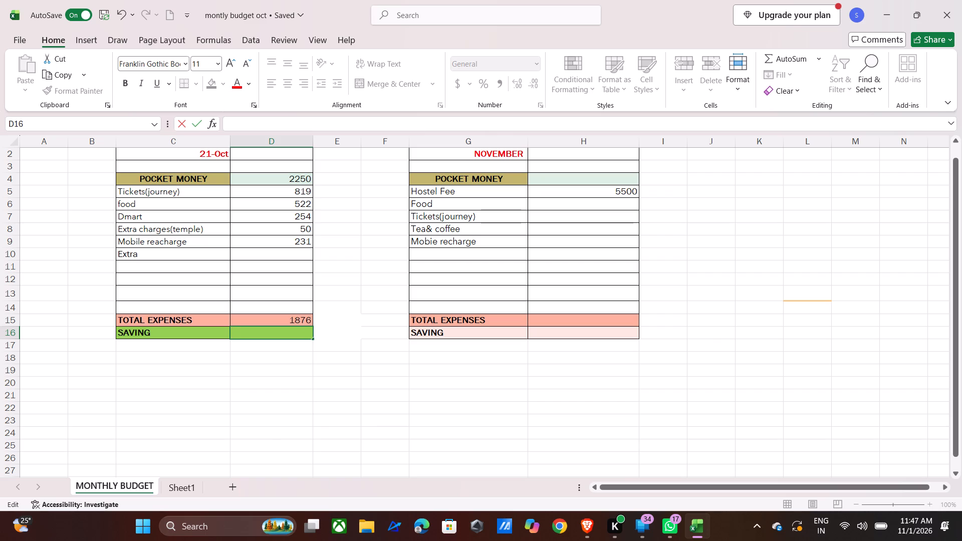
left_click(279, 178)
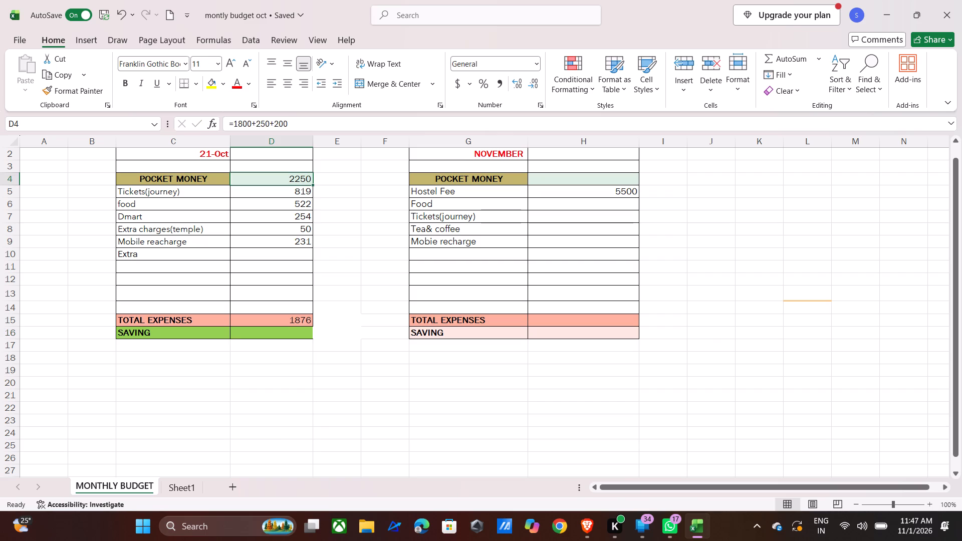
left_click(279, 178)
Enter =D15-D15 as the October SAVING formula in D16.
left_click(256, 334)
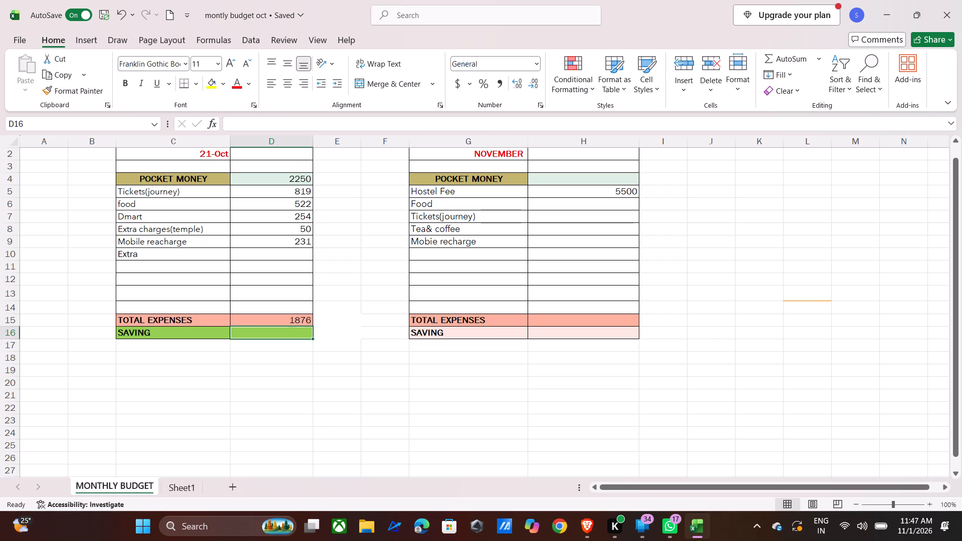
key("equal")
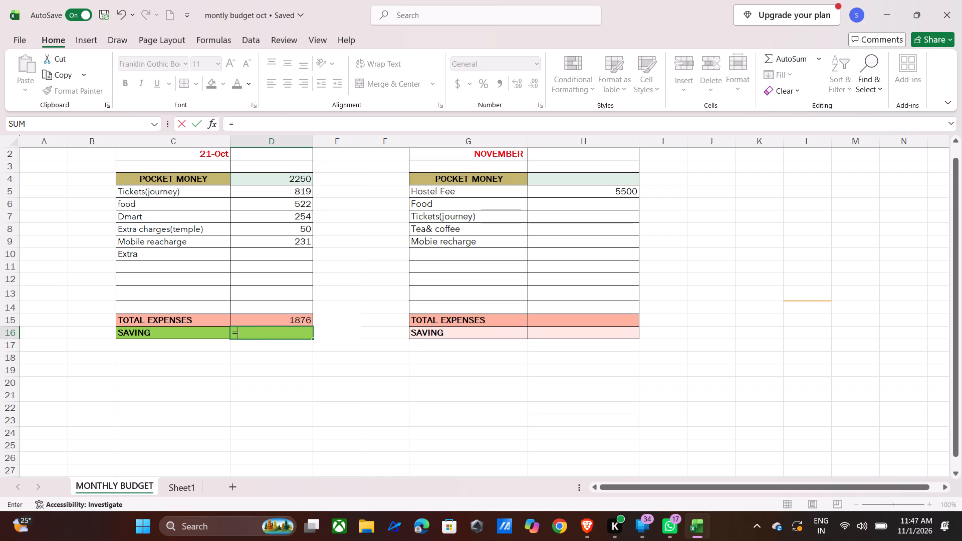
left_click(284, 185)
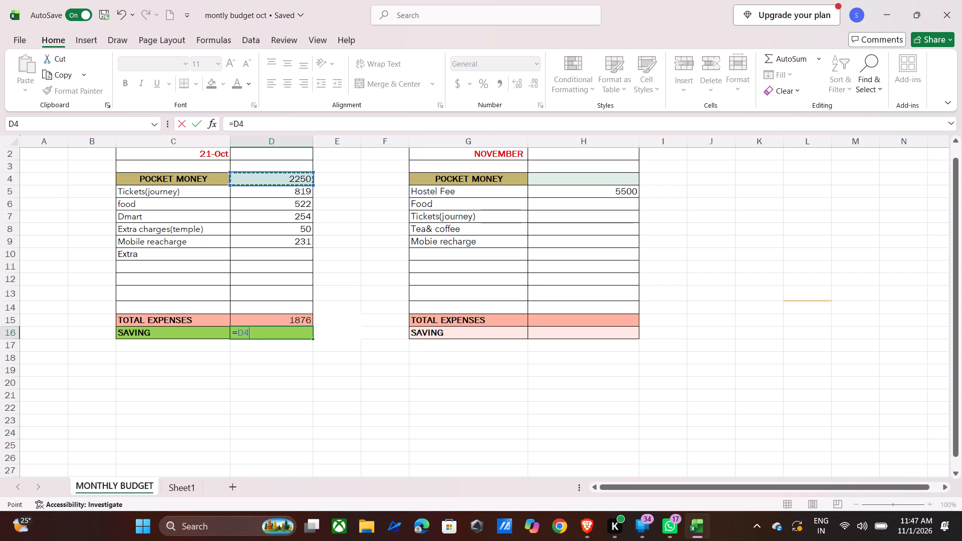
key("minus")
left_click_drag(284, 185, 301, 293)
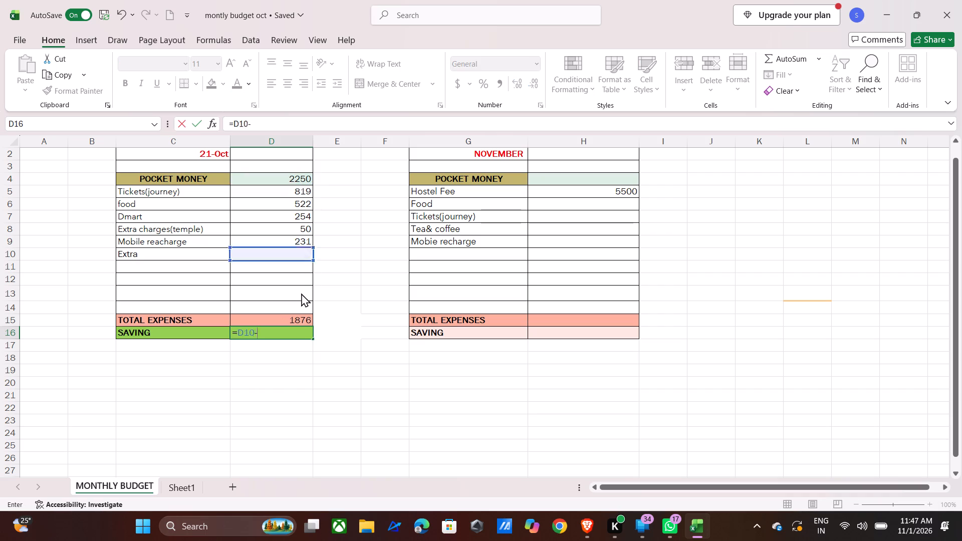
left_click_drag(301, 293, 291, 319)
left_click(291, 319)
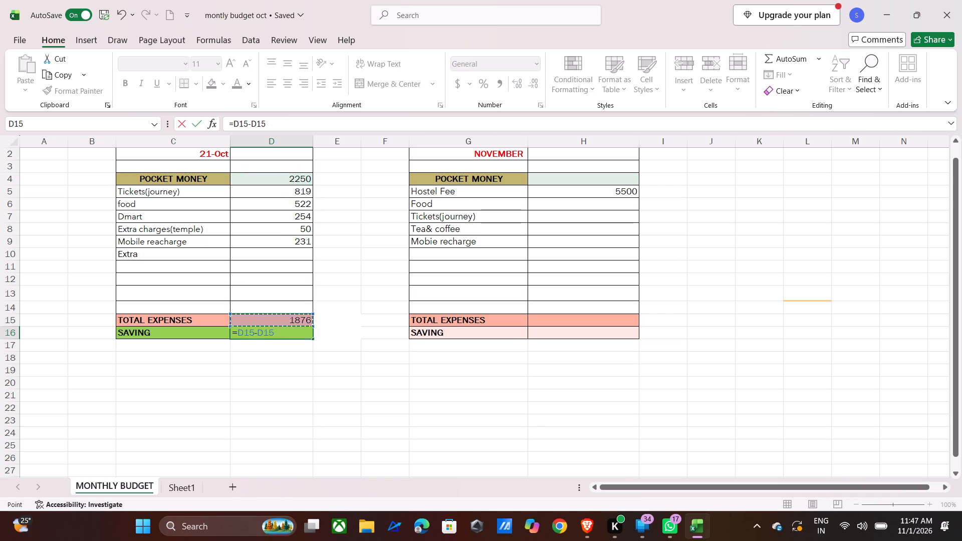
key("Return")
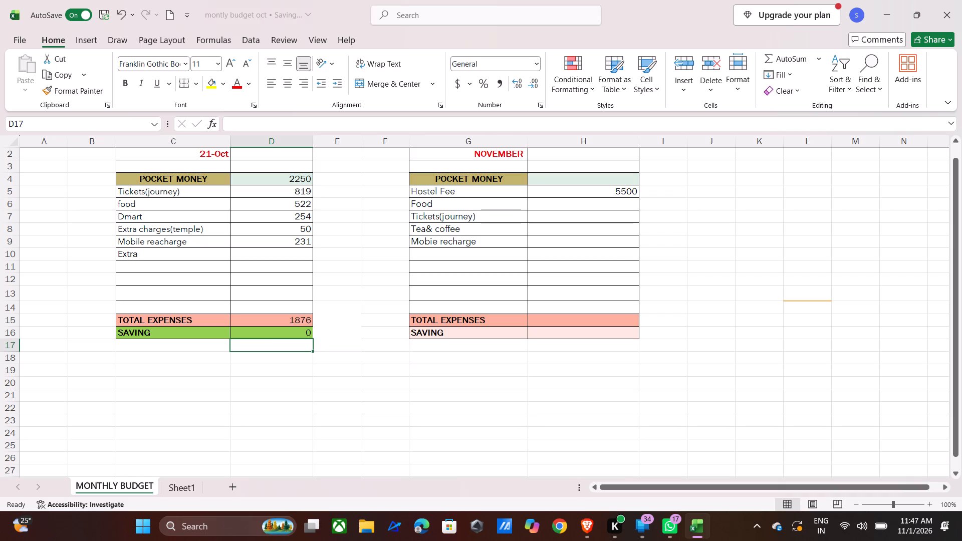
Replace the October SAVING formula in D16 with =SUM(D4-D15), subtracting total expenses from pocket money.
left_click(270, 336)
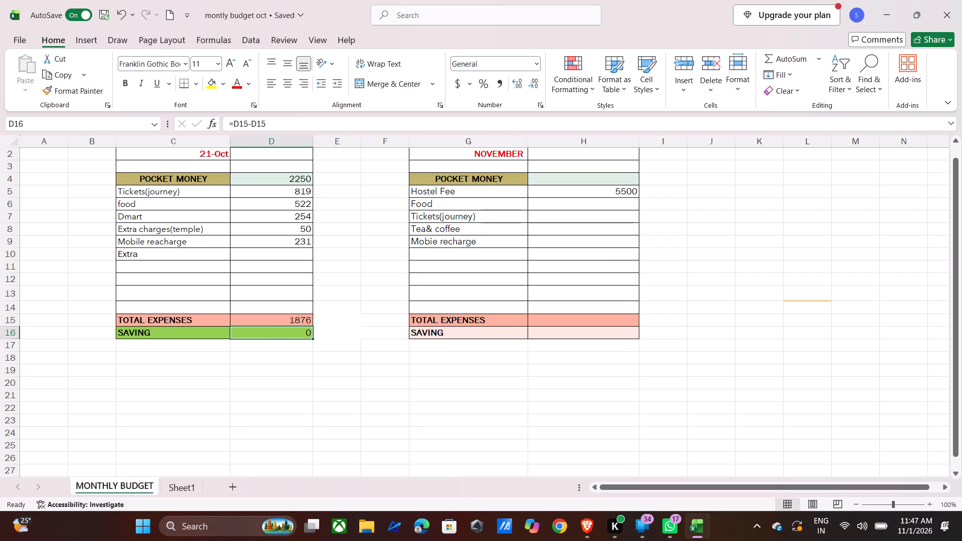
type("=sum")
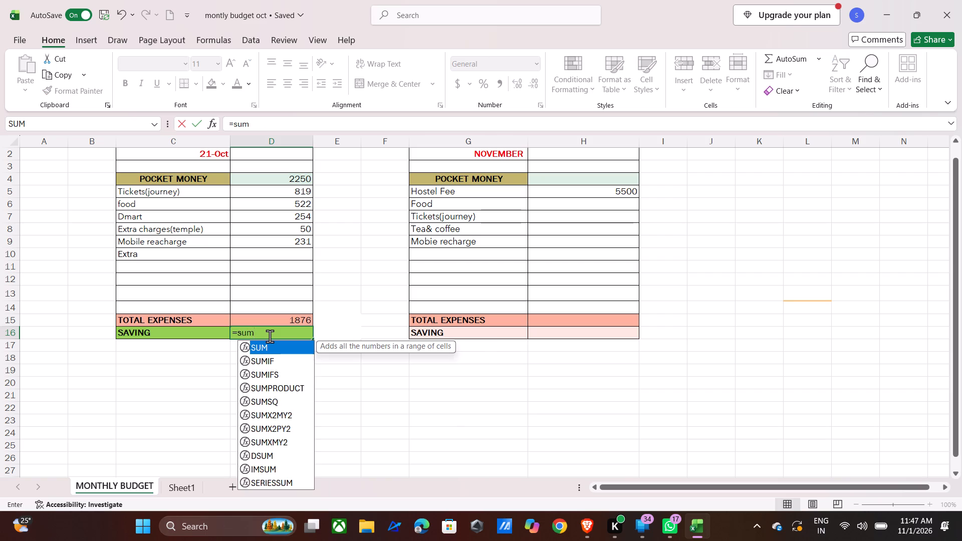
key("shift+parenleft")
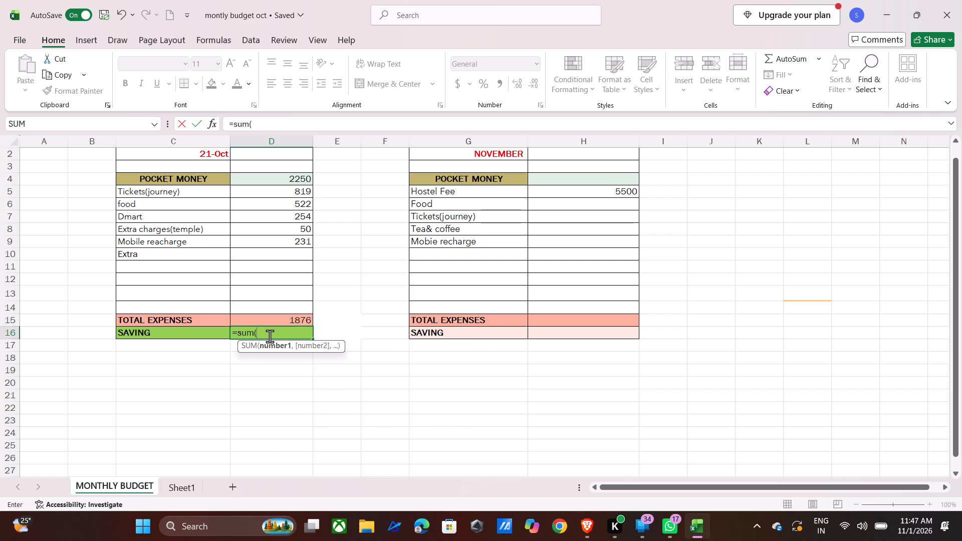
left_click(256, 179)
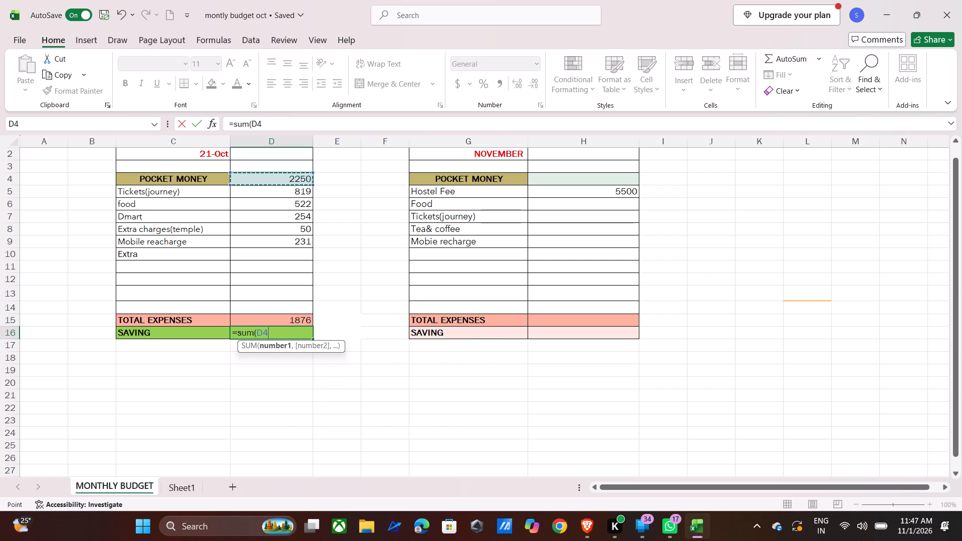
key("minus")
left_click(285, 322)
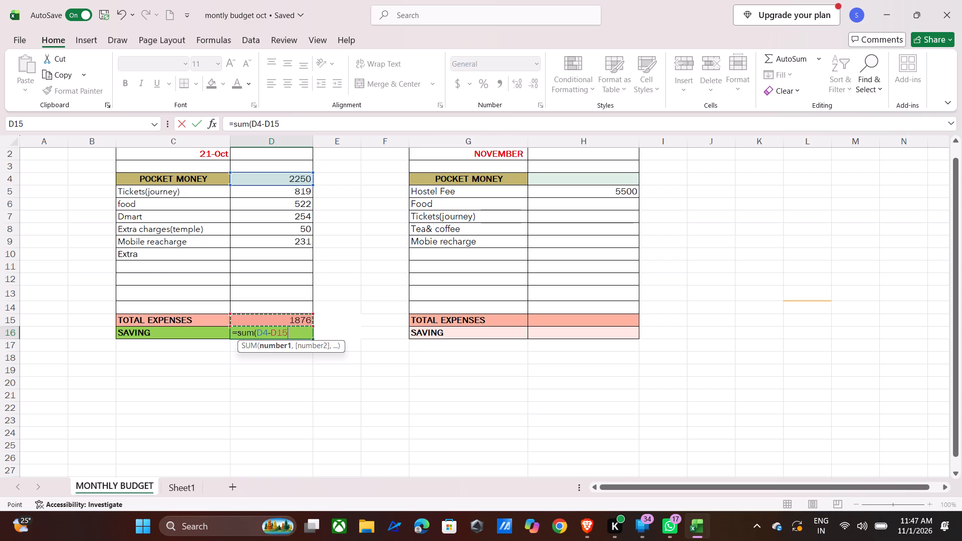
key("Return")
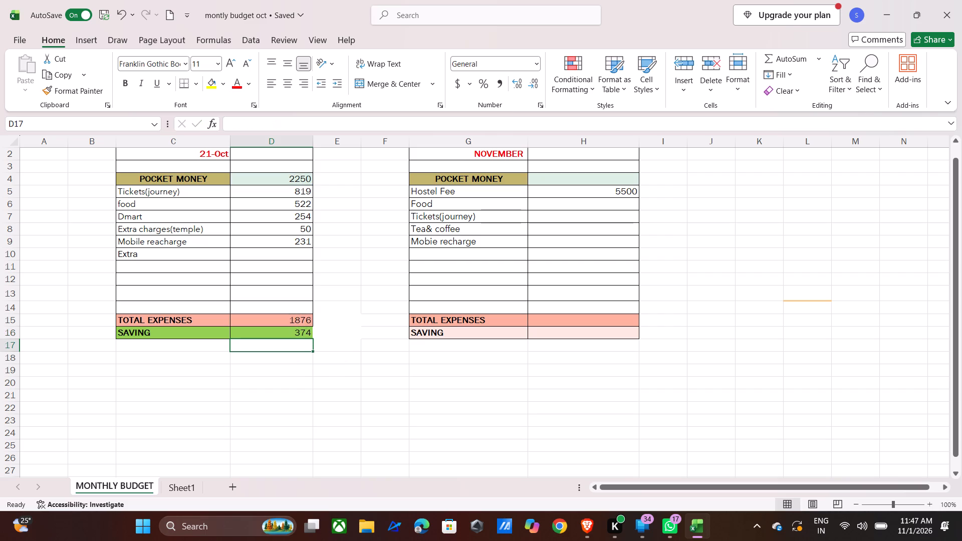
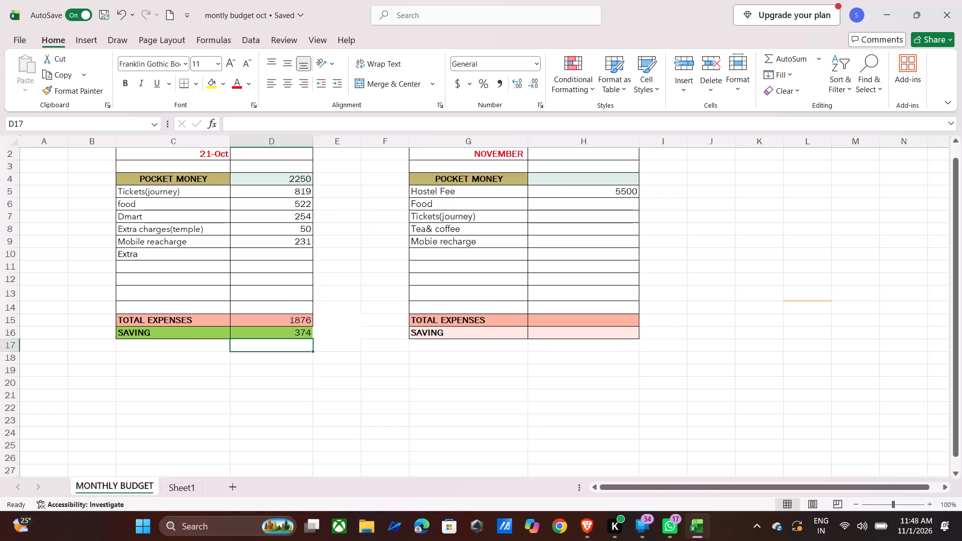
Check the October Tickets(journey) formula in D5.
left_click(288, 192)
double_click(288, 192)
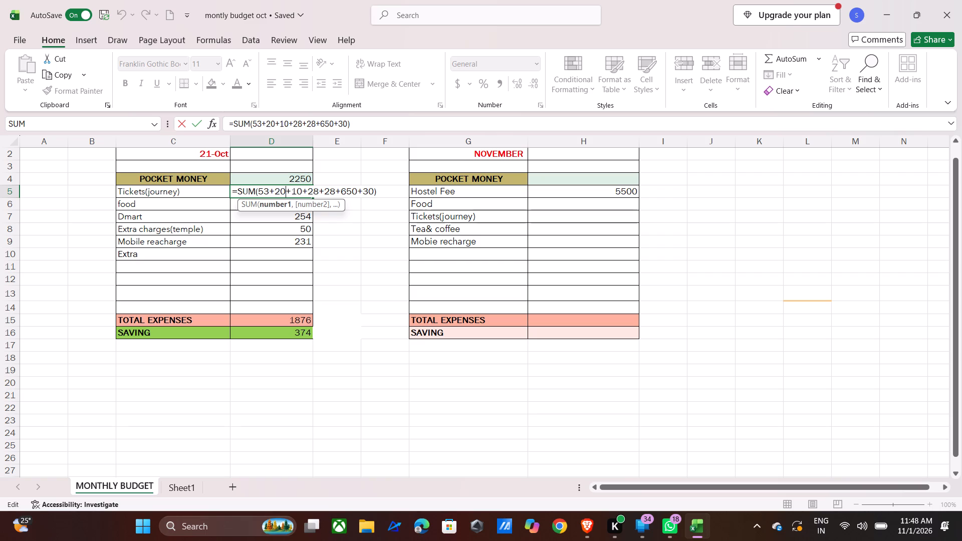
left_click(223, 206)
Add +200 to the end of the October food formula in D6.
left_click(241, 204)
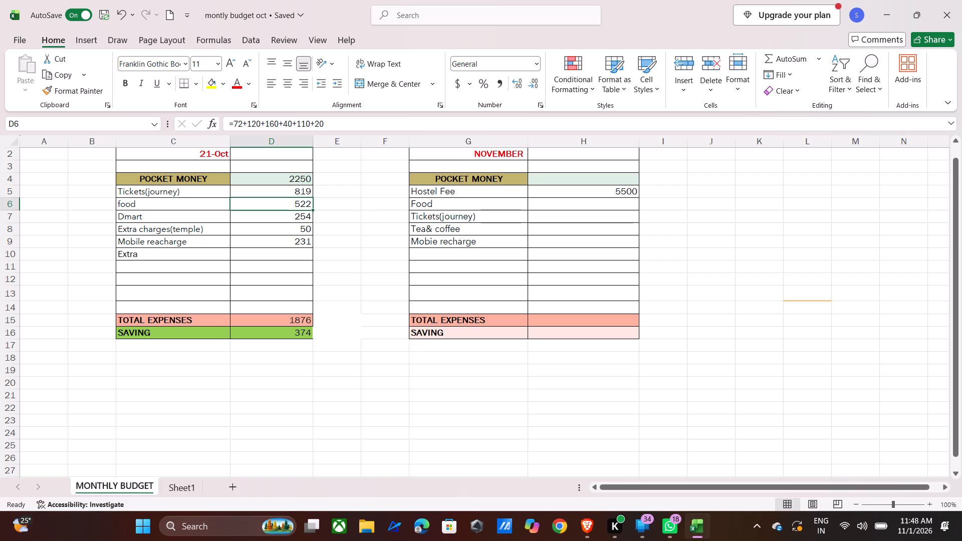
left_click(331, 120)
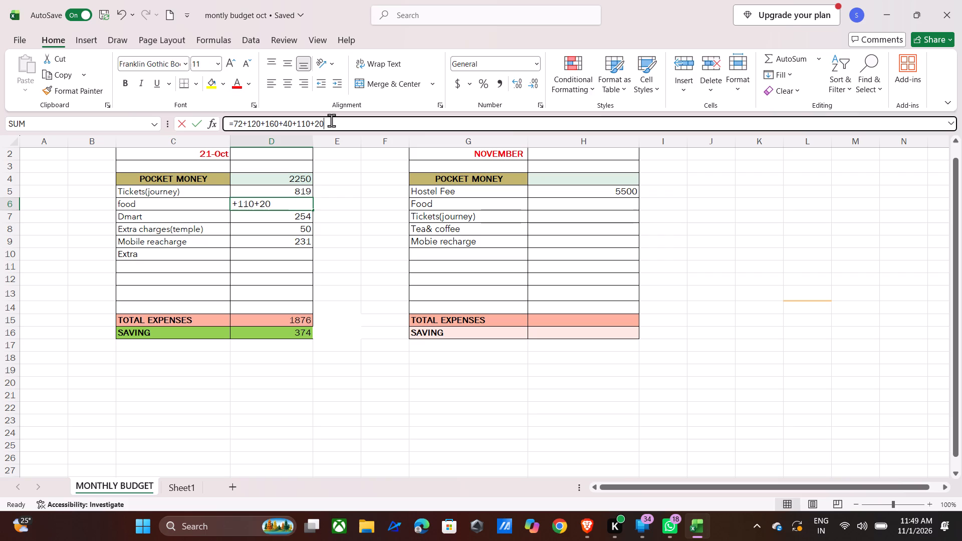
type("+200")
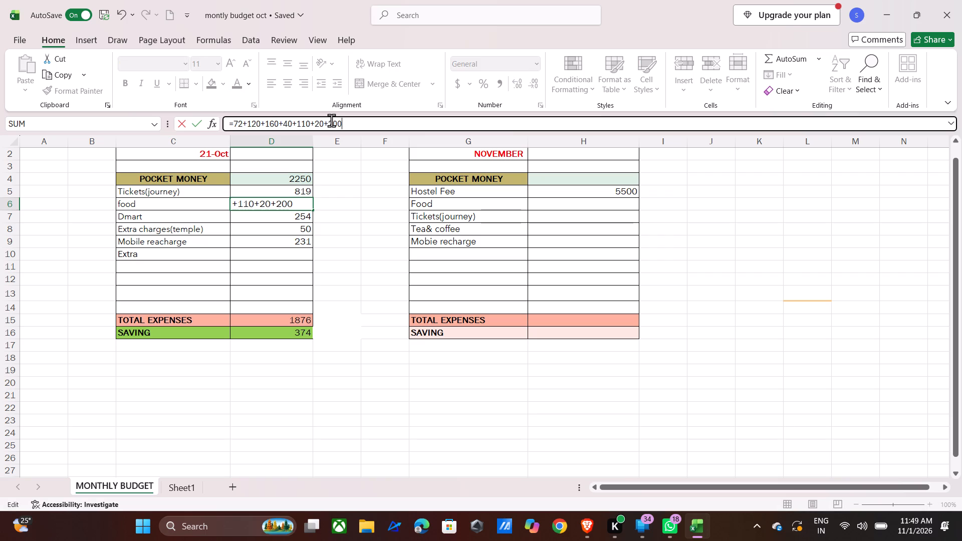
key("Return")
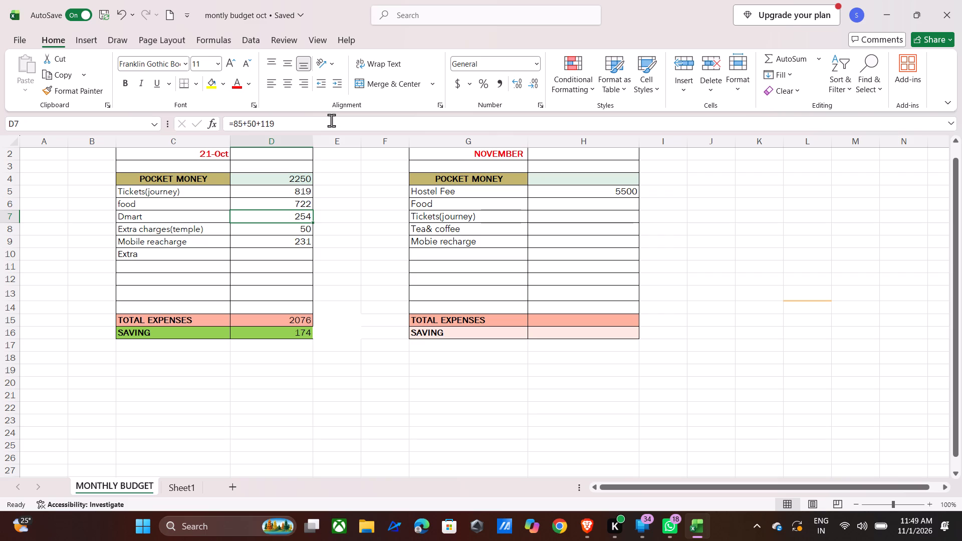
Check the October POCKET MONEY formula in D4.
double_click(277, 180)
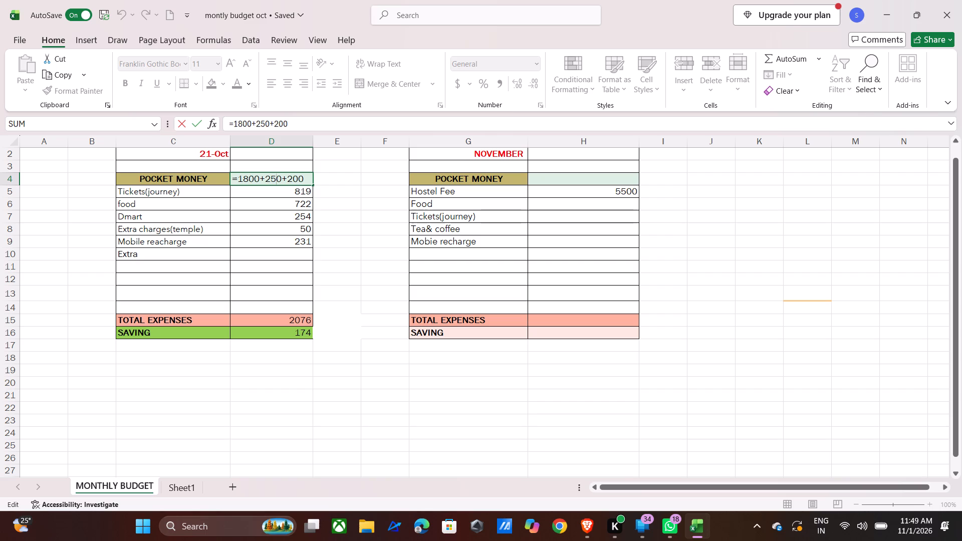
Enter the label "upt0 oct month" in C18 below the October table.
left_click(133, 358)
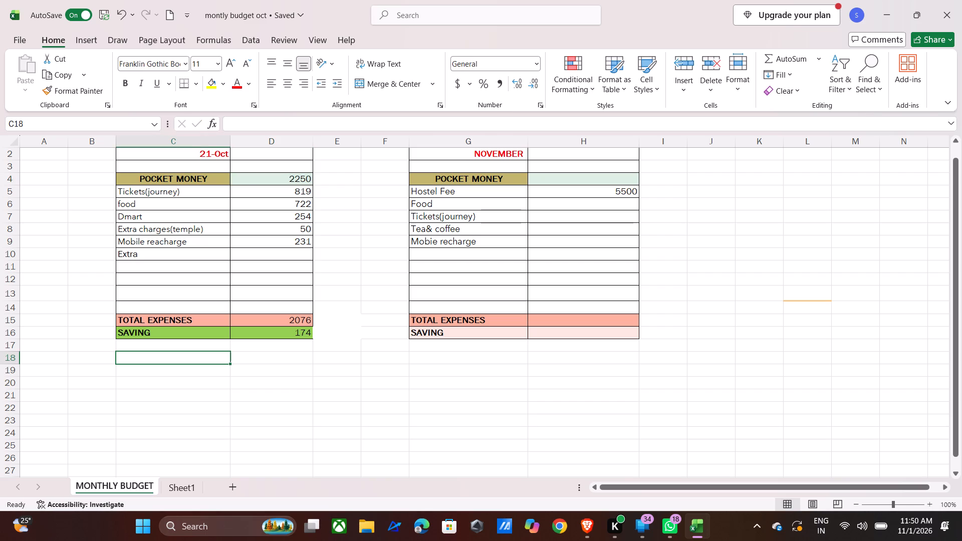
type("upt")
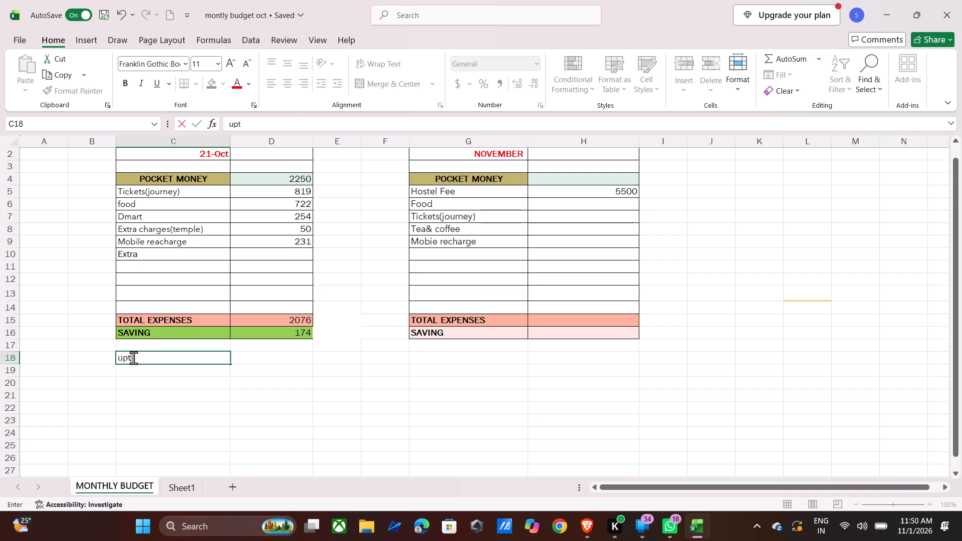
type("0 ov")
key("BackSpace")
type("ct")
key("space")
type("mo")
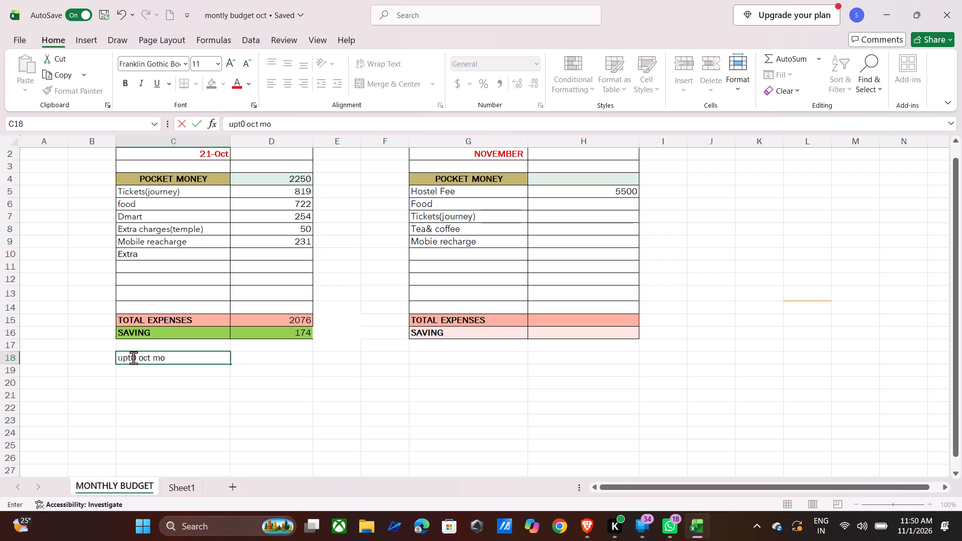
type("nth")
Enter 174 in D18 beside the new label.
left_click(256, 361)
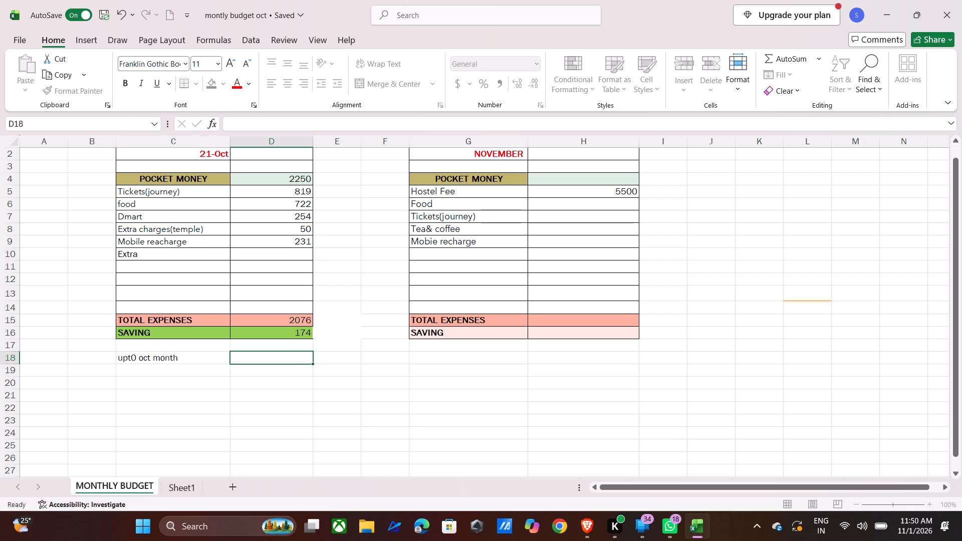
type("174")
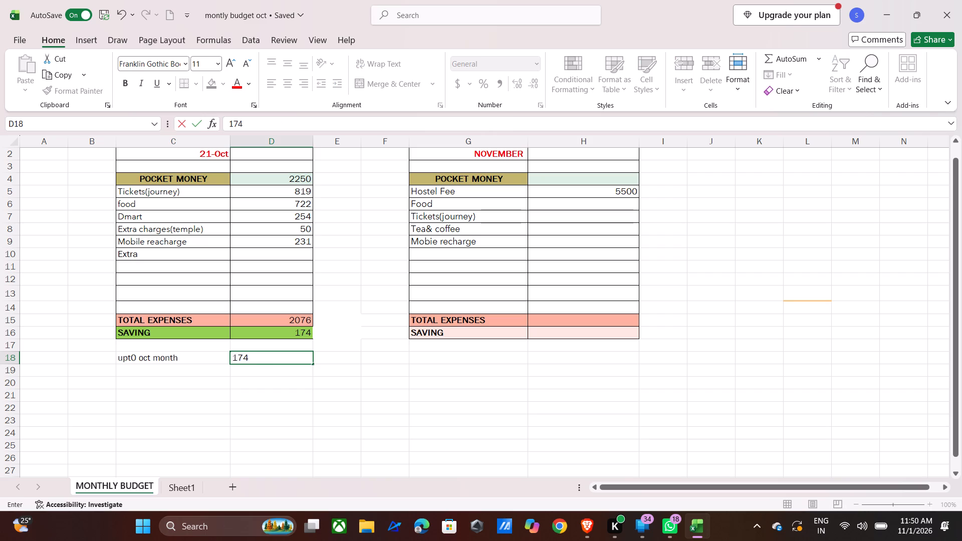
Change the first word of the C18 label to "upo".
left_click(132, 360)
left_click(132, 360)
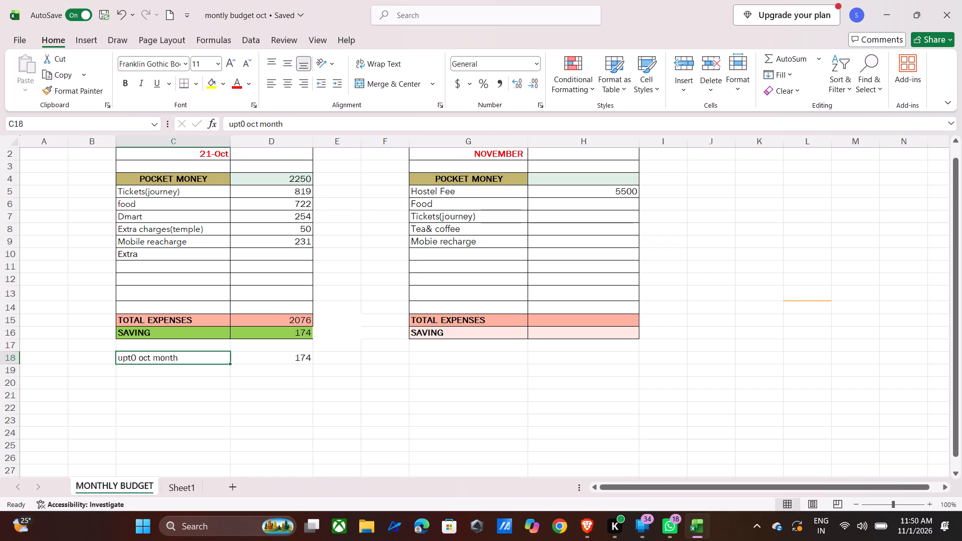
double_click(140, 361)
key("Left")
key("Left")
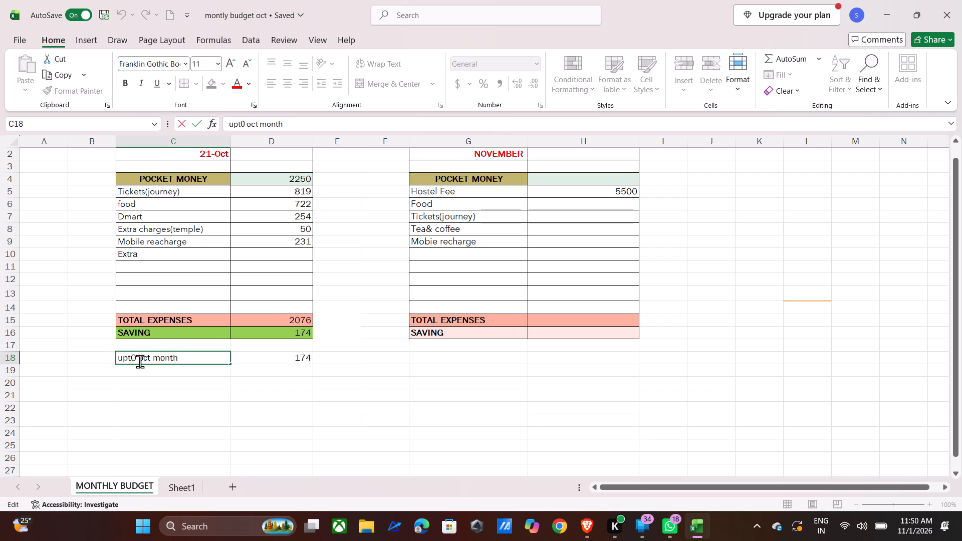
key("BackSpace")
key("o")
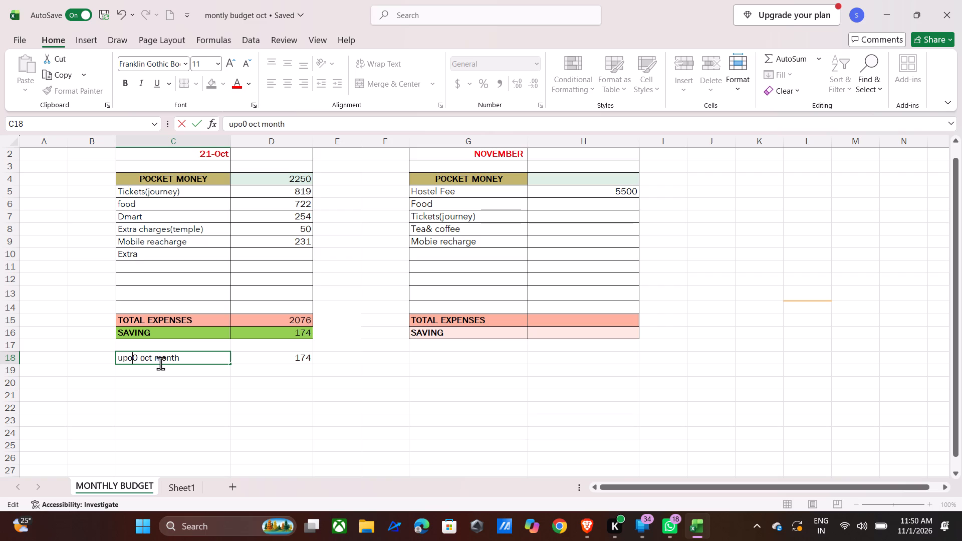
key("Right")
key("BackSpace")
Append "(SAVING)" to the end of the C18 label.
left_click(187, 356)
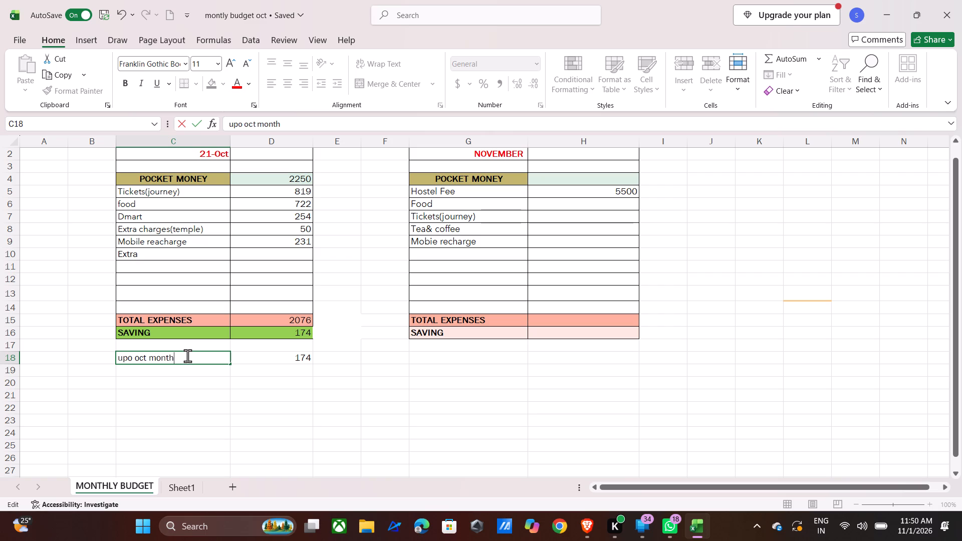
key("shift+parenleft")
type("SAVING")
key("shift+parenright")
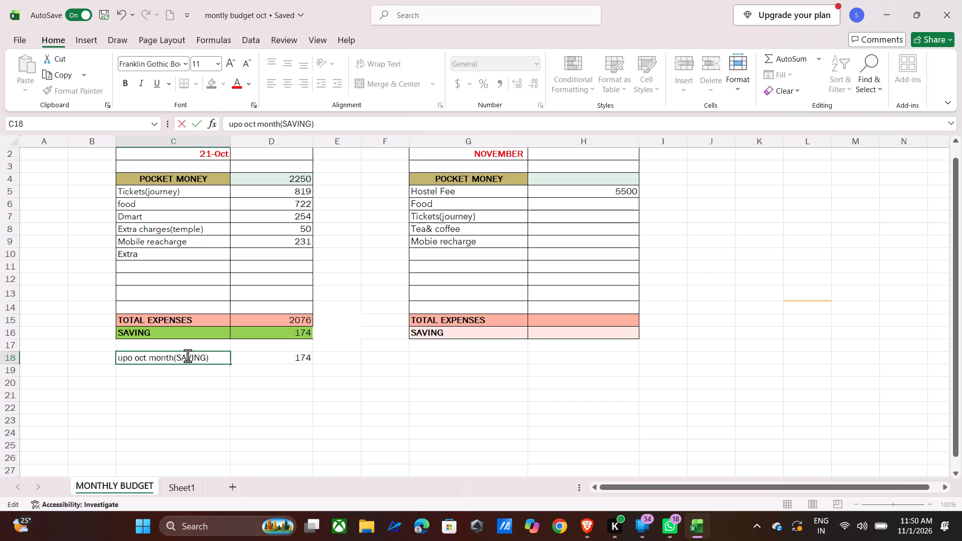
Delete the leading word from the C18 label, leaving "oct month(SAVING)".
left_click(134, 358)
double_click(134, 358)
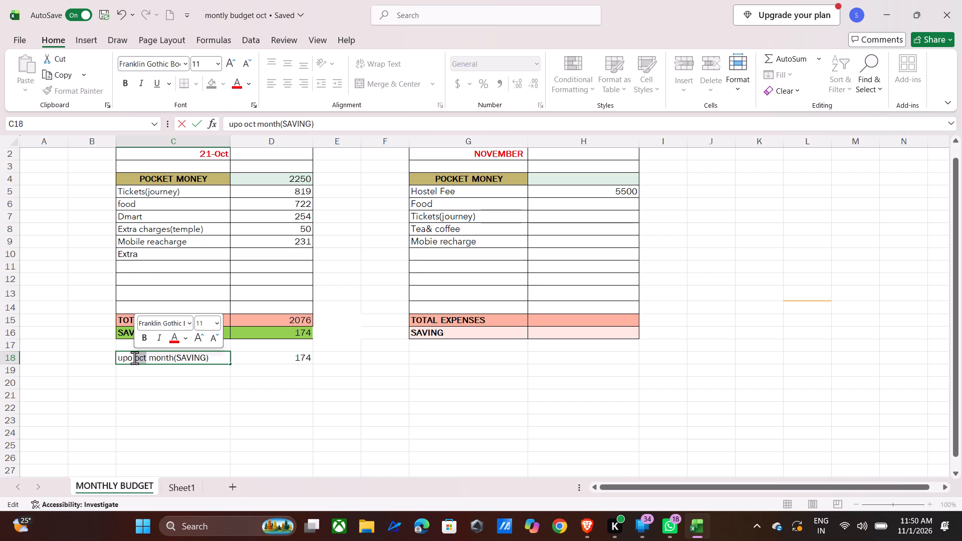
left_click(134, 358)
left_click(130, 358)
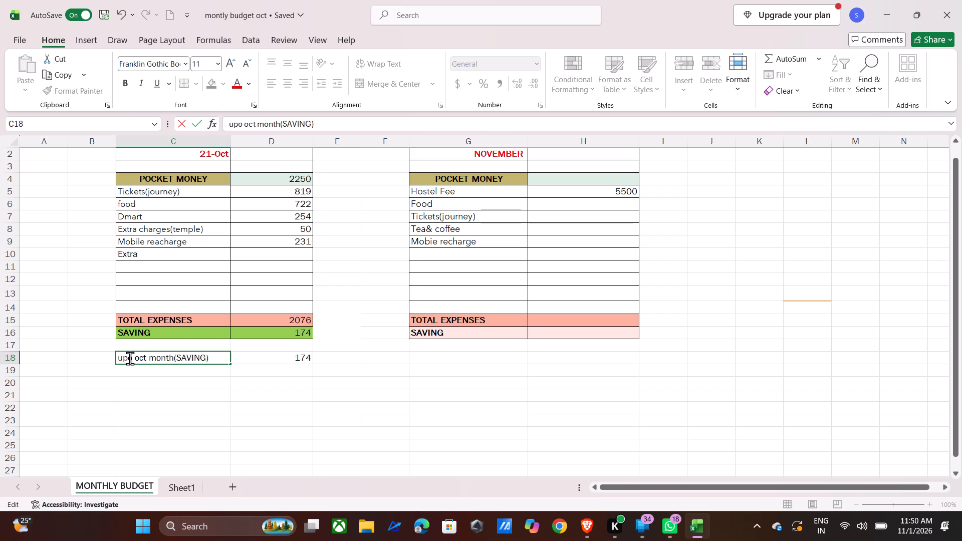
key("Right")
key("BackSpace")
key("BackSpace")
key("BackSpace")
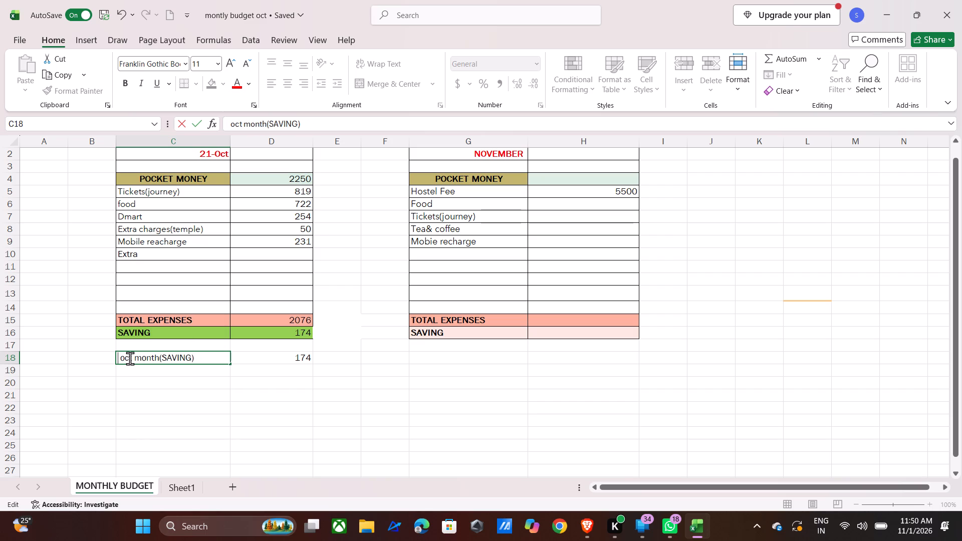
Format the "oct month(SAVING)" label in C18 as bold with red font colour.
left_click_drag(200, 359, 106, 361)
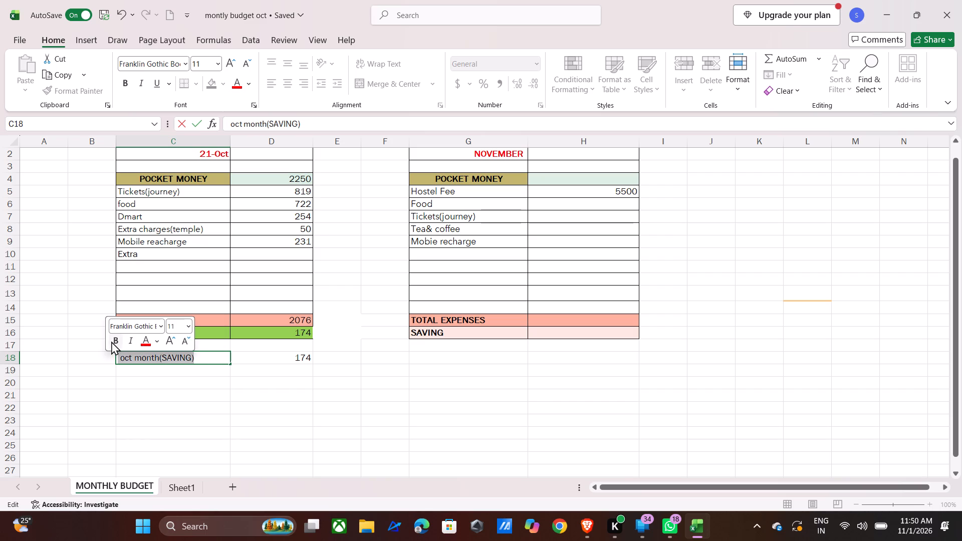
left_click(111, 341)
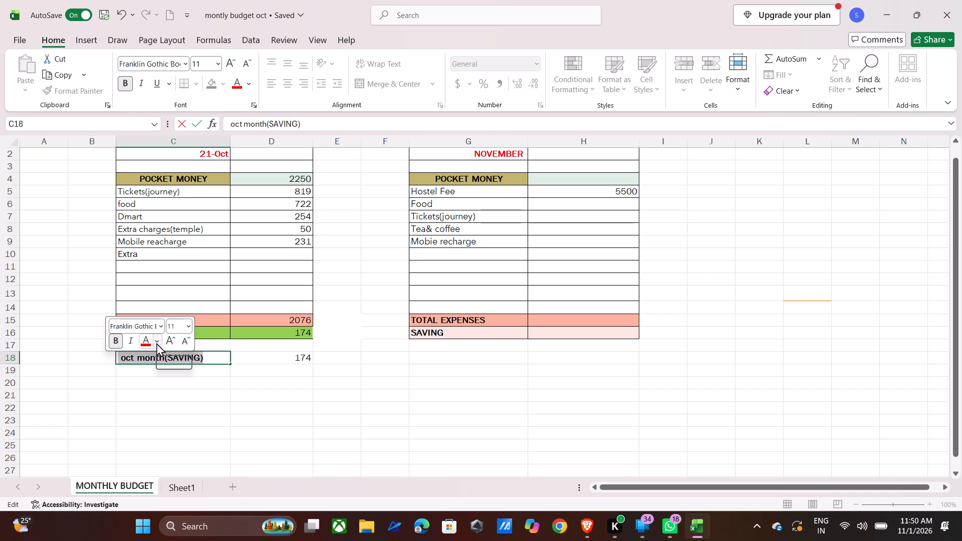
left_click(155, 342)
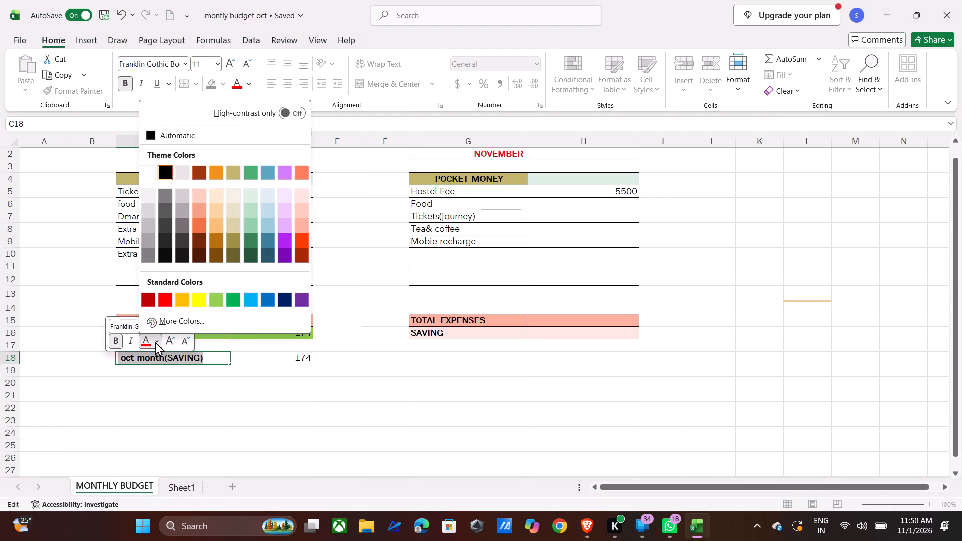
left_click(167, 296)
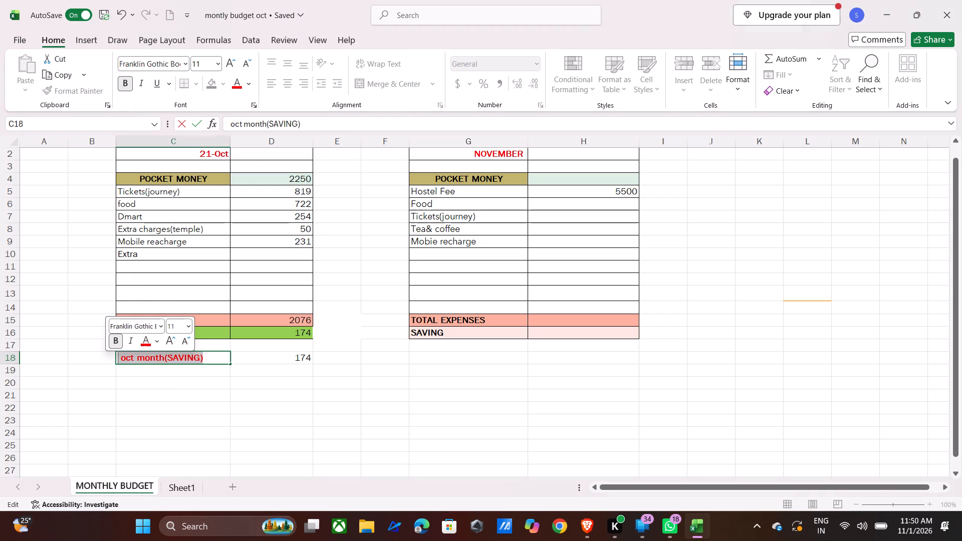
left_click(303, 359)
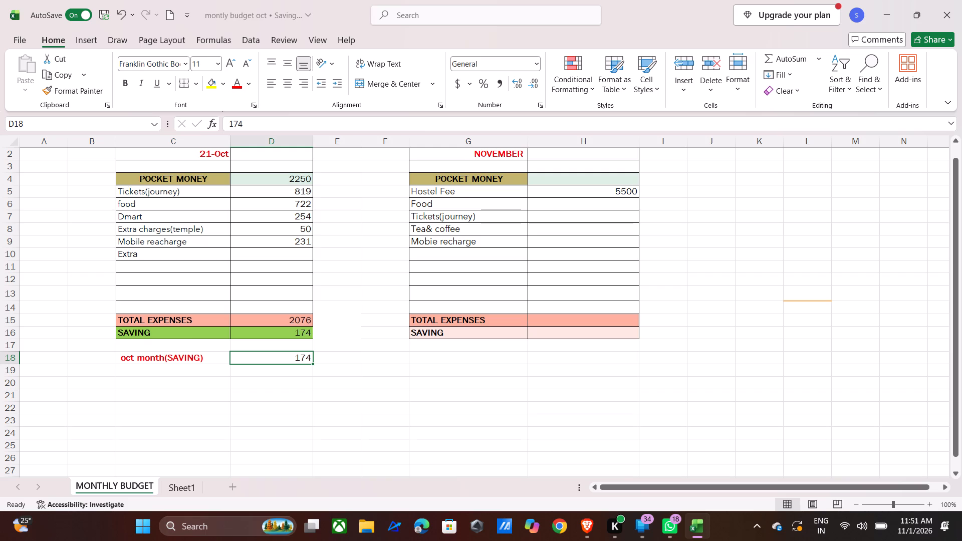
left_click(277, 375)
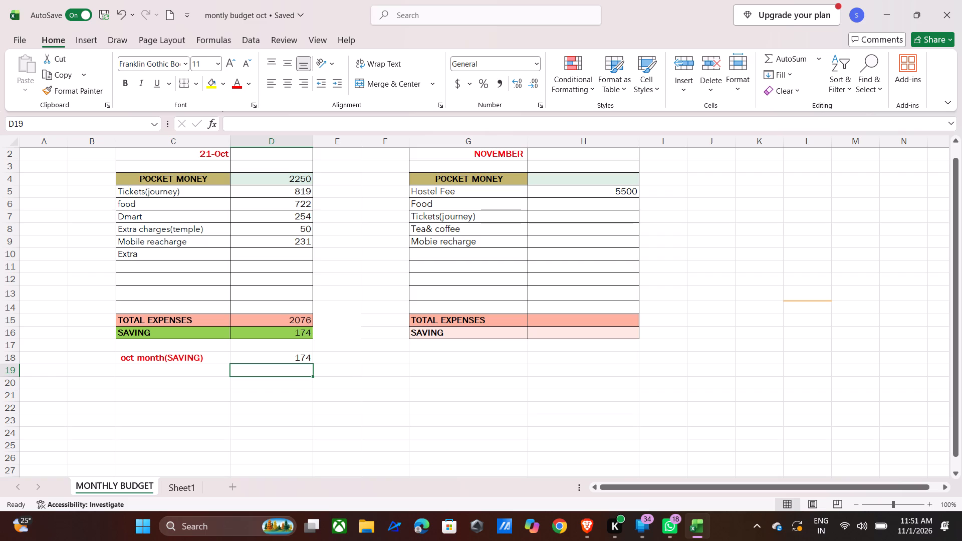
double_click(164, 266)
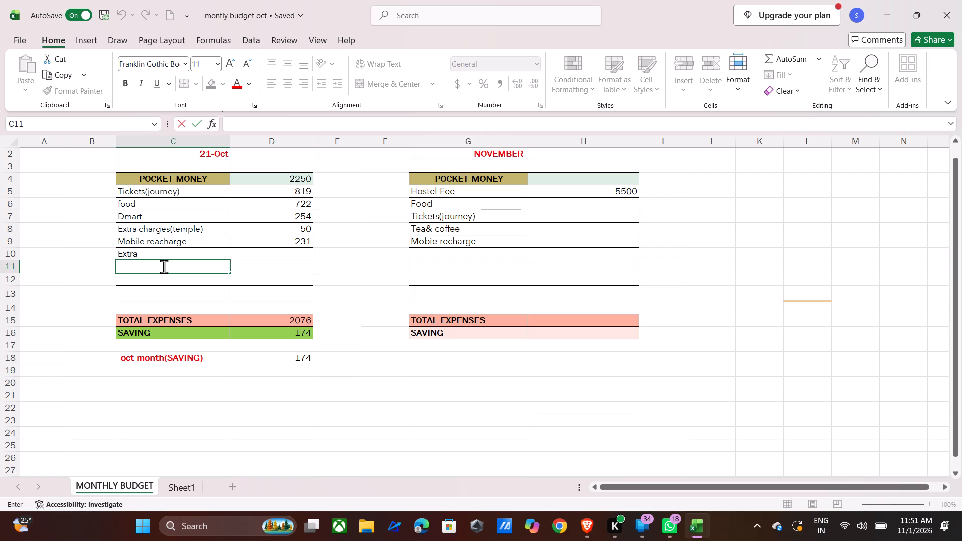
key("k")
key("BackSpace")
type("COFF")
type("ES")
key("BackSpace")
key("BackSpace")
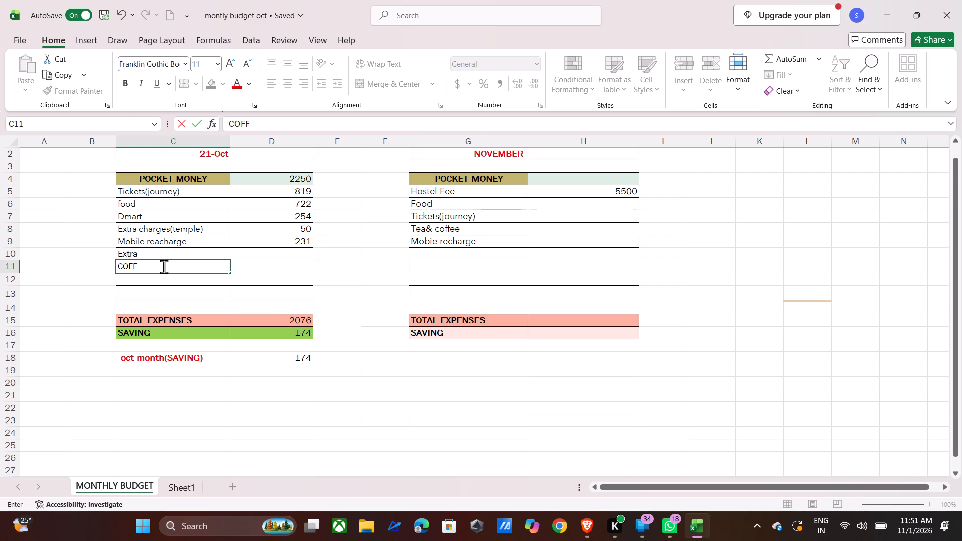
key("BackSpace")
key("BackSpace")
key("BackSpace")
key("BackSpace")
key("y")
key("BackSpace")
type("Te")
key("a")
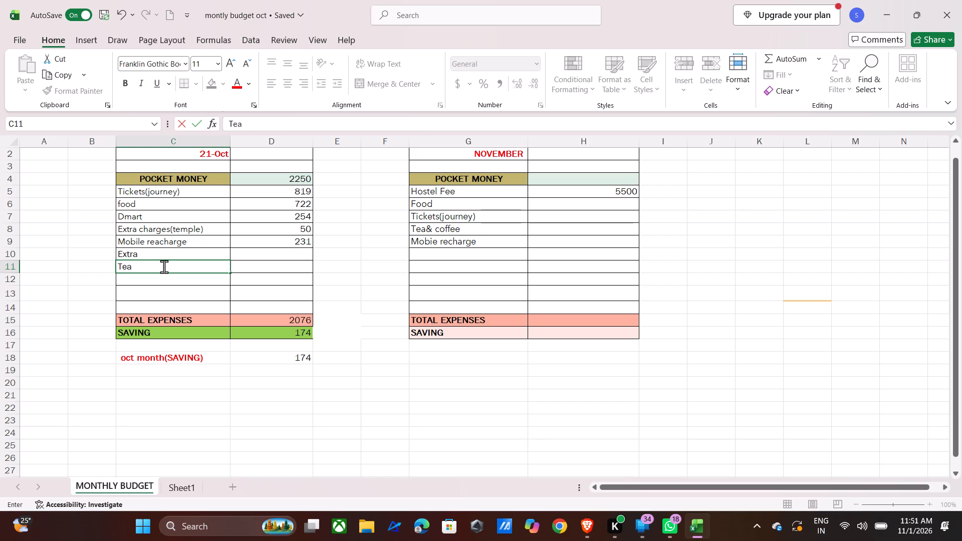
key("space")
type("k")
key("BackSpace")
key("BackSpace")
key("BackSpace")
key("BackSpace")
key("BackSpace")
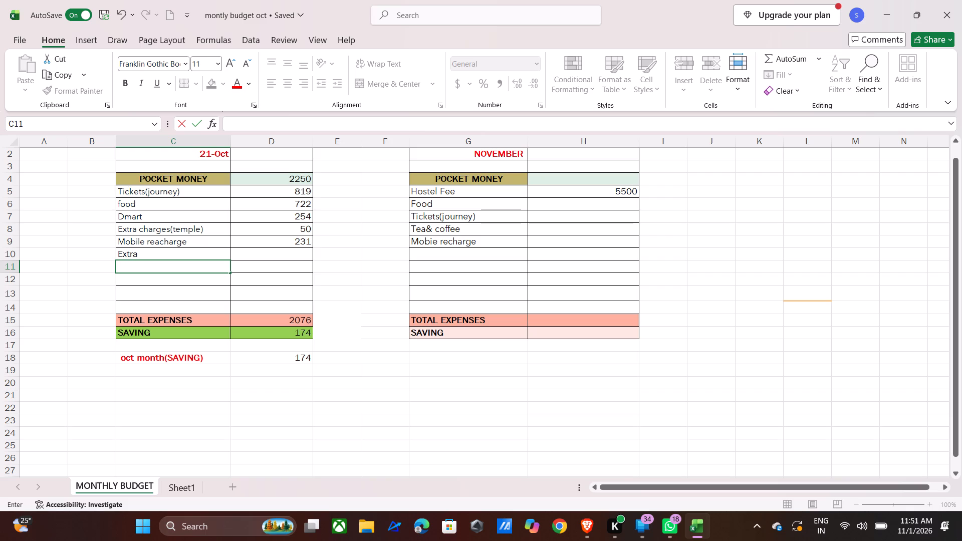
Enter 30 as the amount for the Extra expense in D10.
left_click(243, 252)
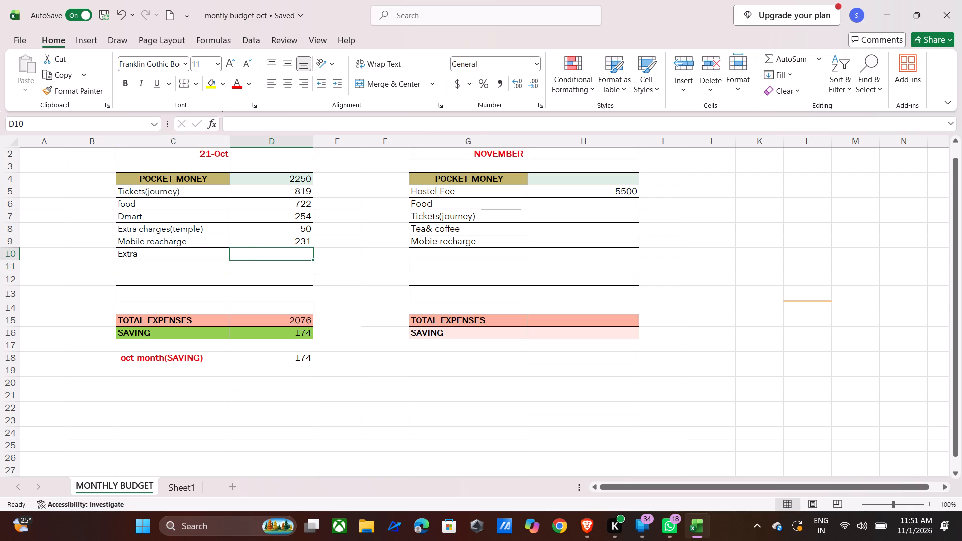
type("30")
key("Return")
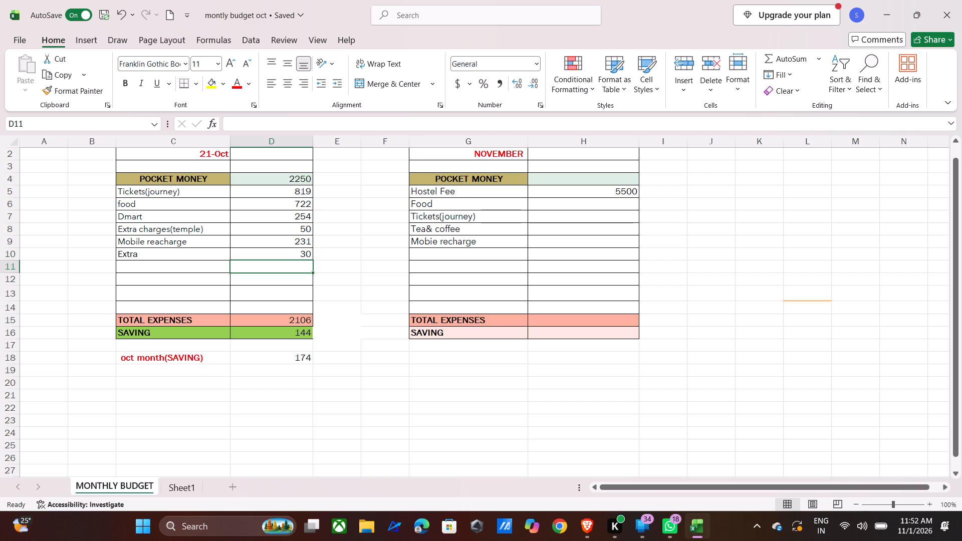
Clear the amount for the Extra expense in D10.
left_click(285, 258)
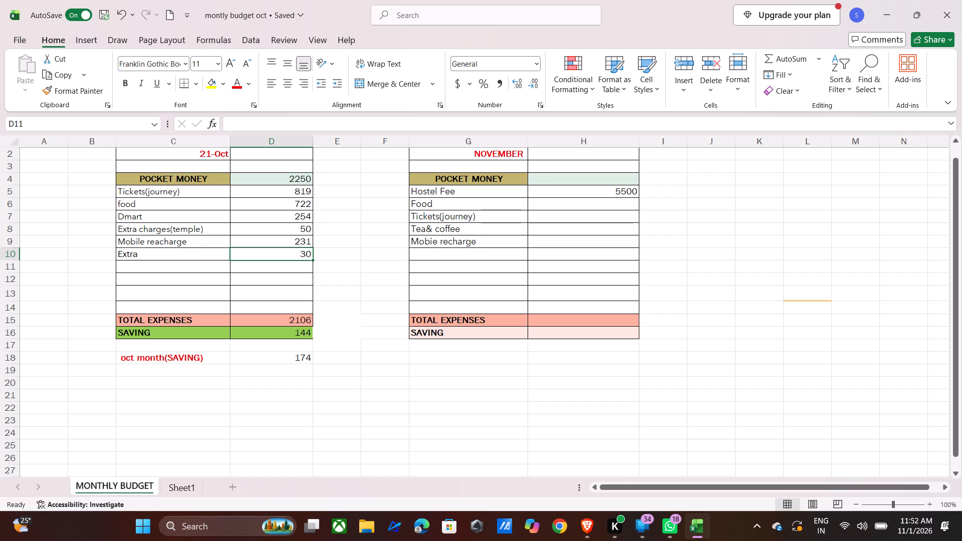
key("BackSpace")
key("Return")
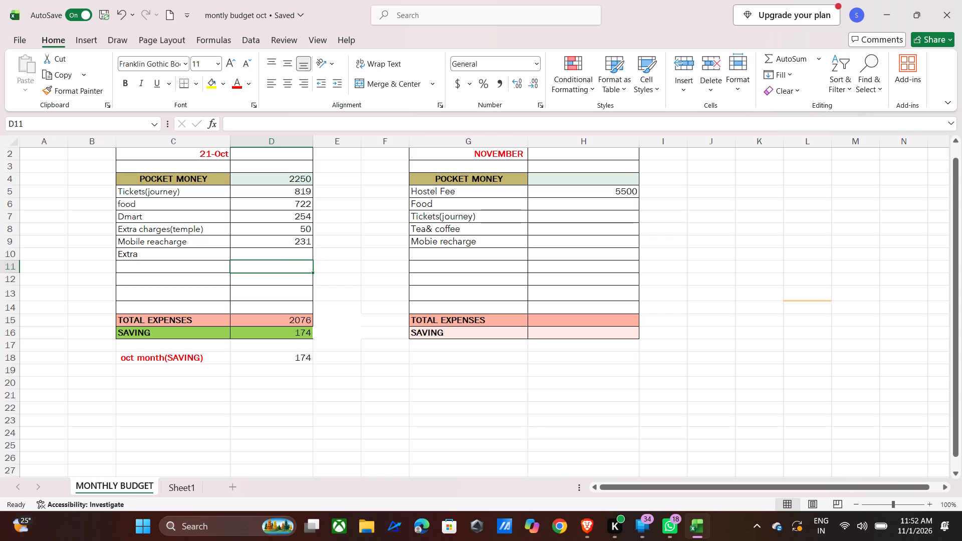
Add 30 to the October pocket money formula in D4, making it =1800+250+200+30.
double_click(287, 179)
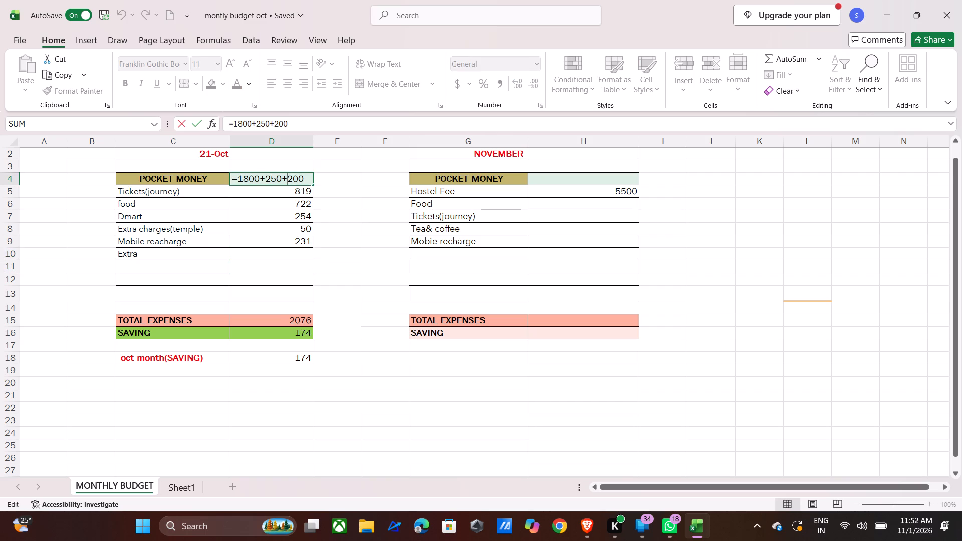
left_click(306, 178)
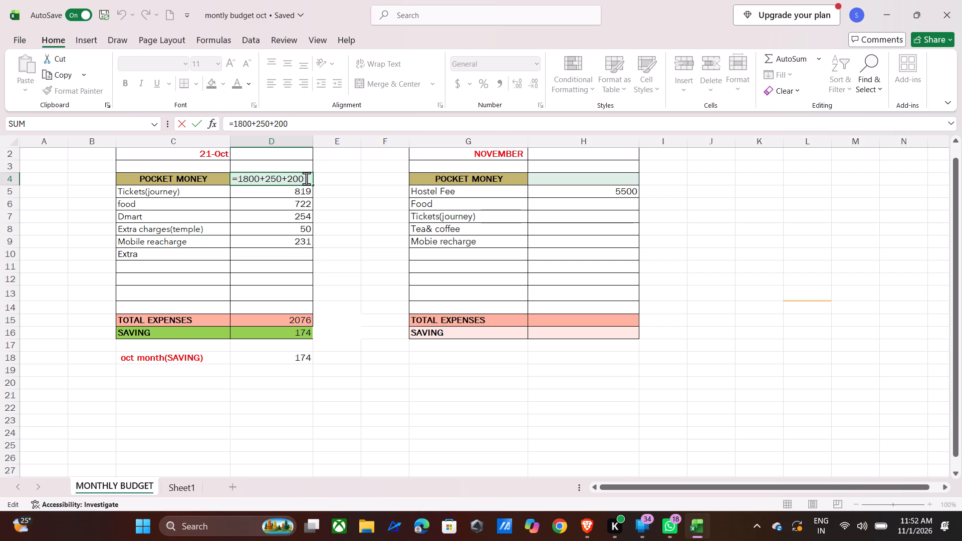
key("shift+plus")
type("30")
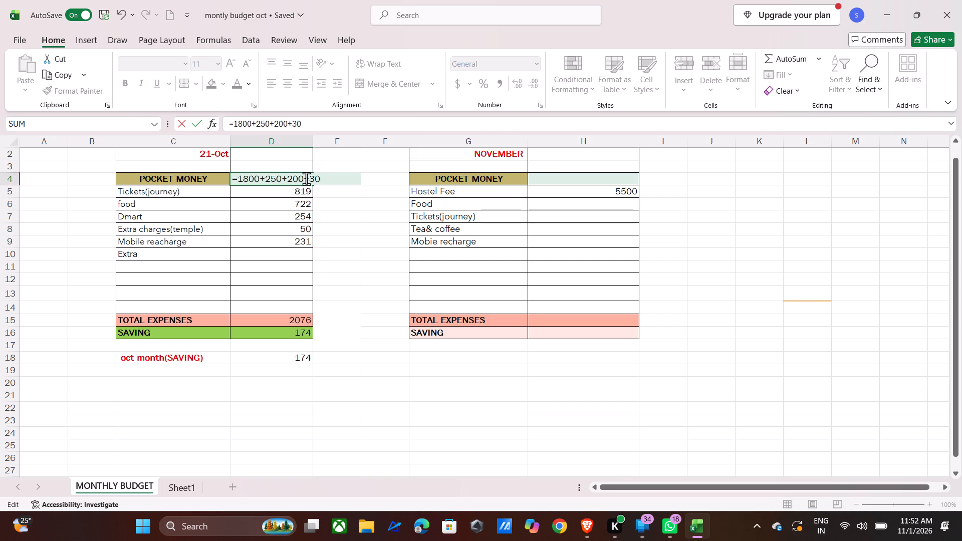
key("Return")
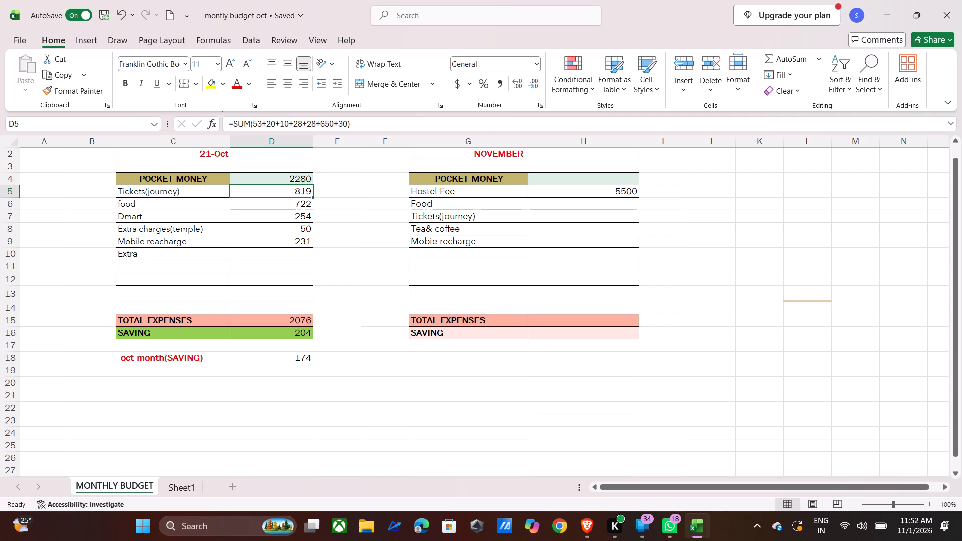
Set the October month saving value in D18 to 204.
double_click(280, 365)
key("BackSpace")
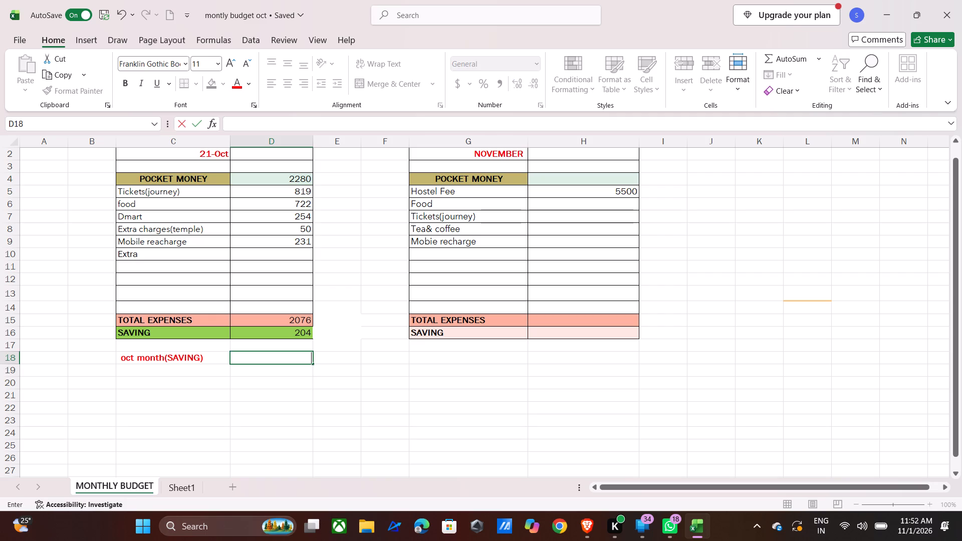
type("204")
key("Return")
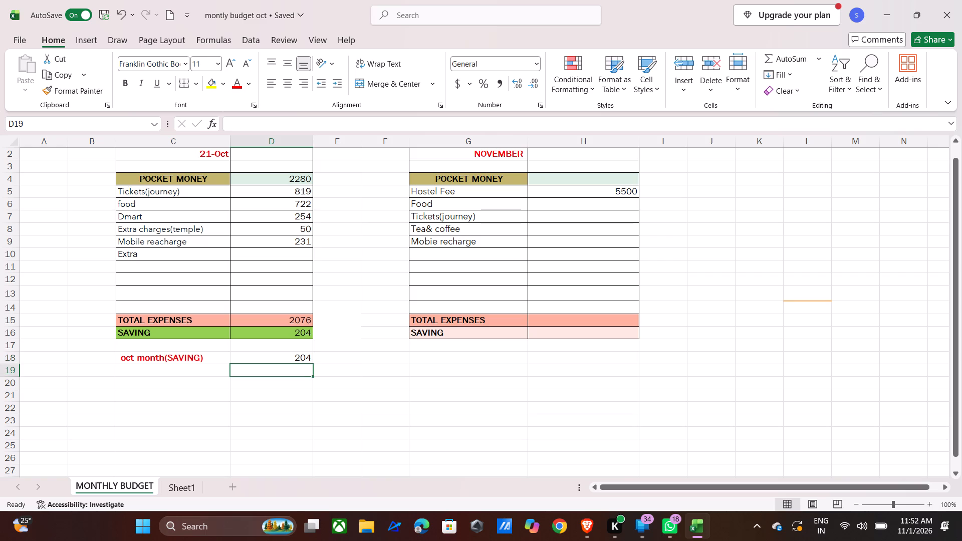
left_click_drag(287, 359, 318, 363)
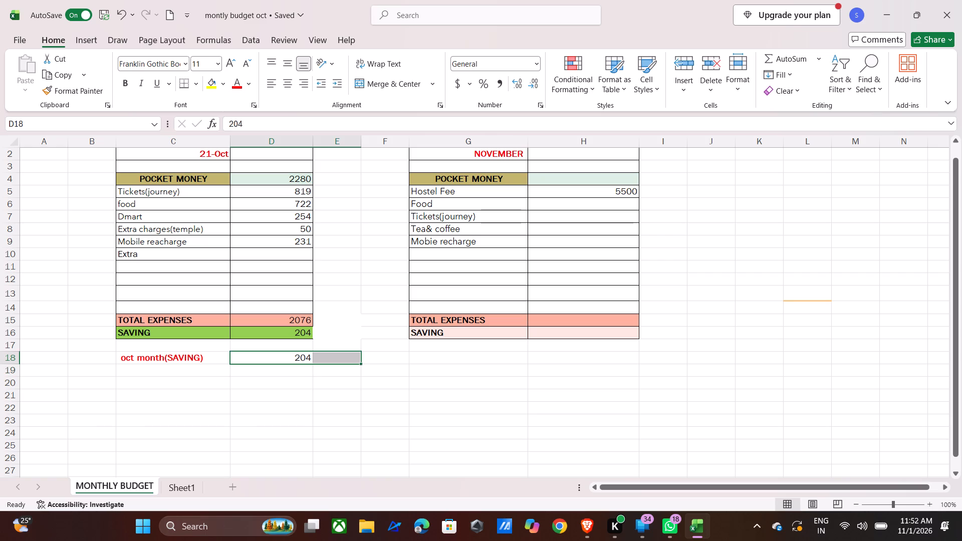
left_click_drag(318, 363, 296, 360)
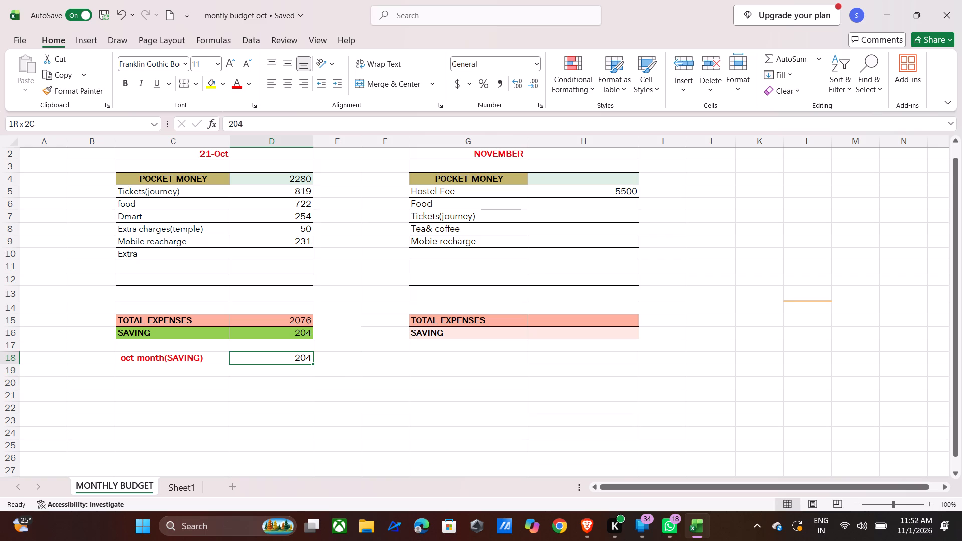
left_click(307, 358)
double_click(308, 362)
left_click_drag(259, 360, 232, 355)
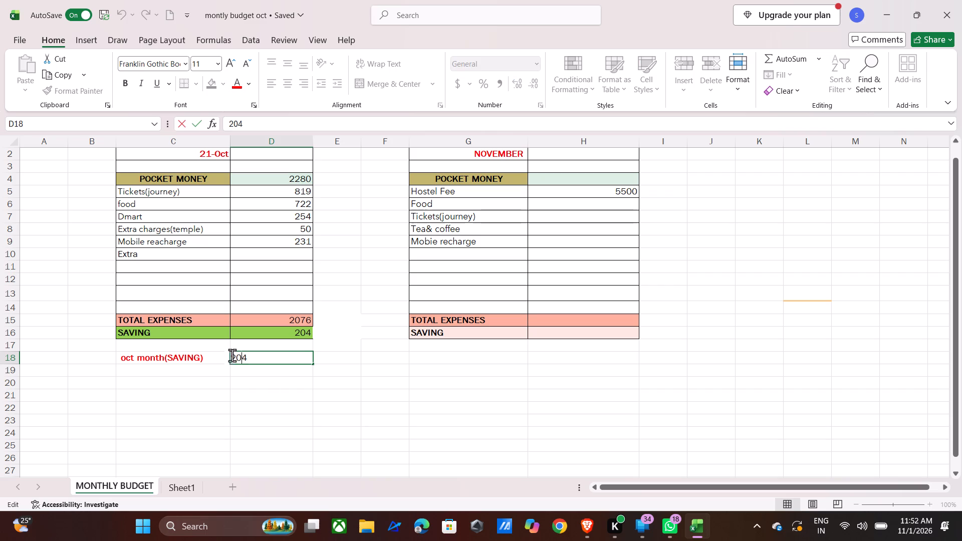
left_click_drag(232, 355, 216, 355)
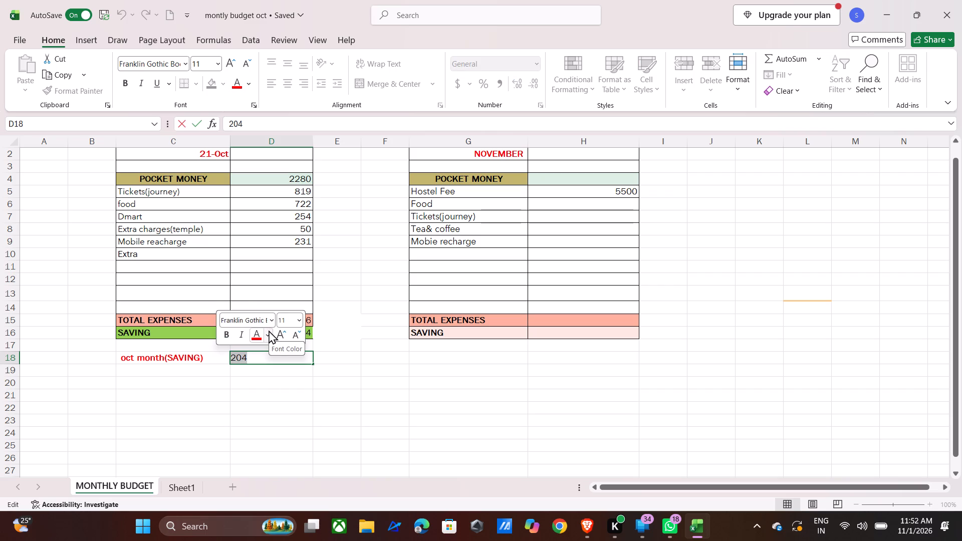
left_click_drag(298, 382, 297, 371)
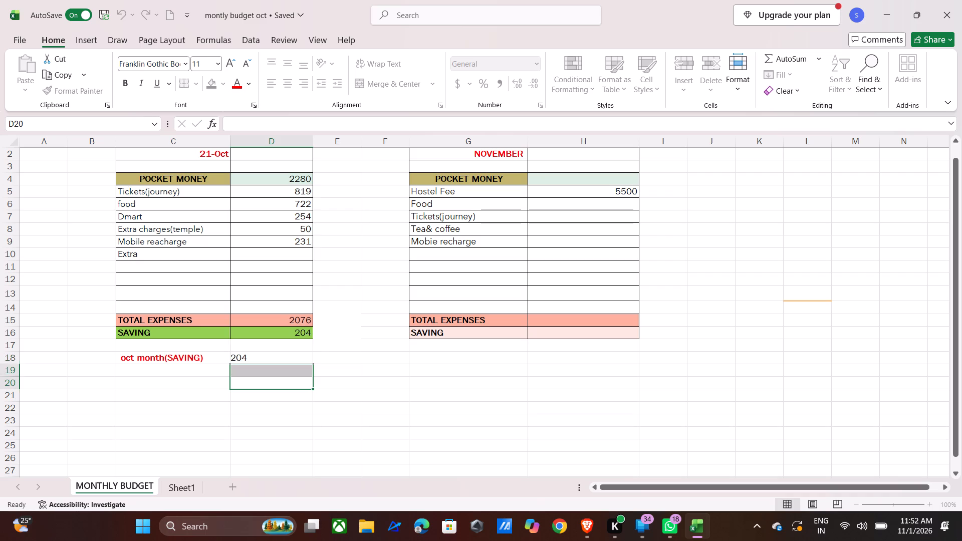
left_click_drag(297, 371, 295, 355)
Fill the October month saving value cell D18 with Lavender, Accent 5, Lighter 60%.
left_click(295, 355)
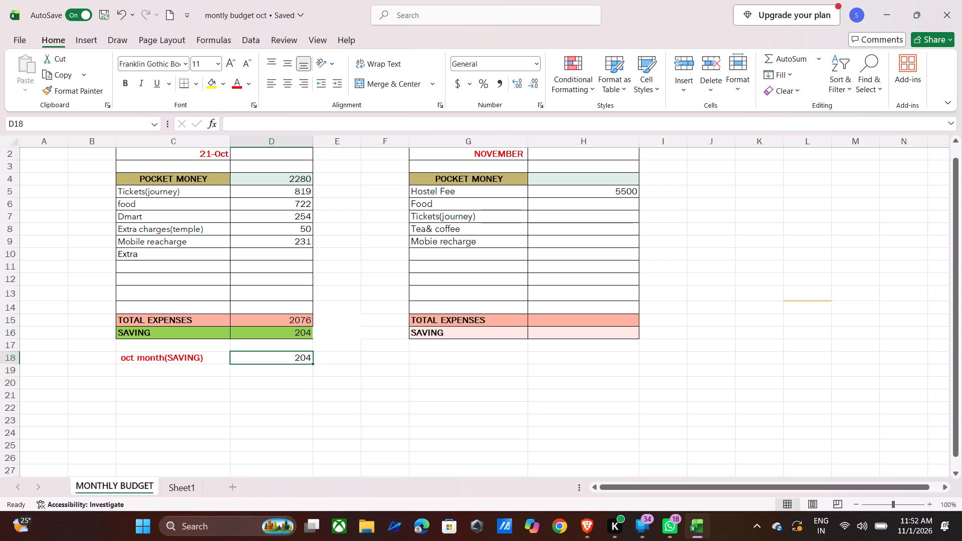
left_click(213, 82)
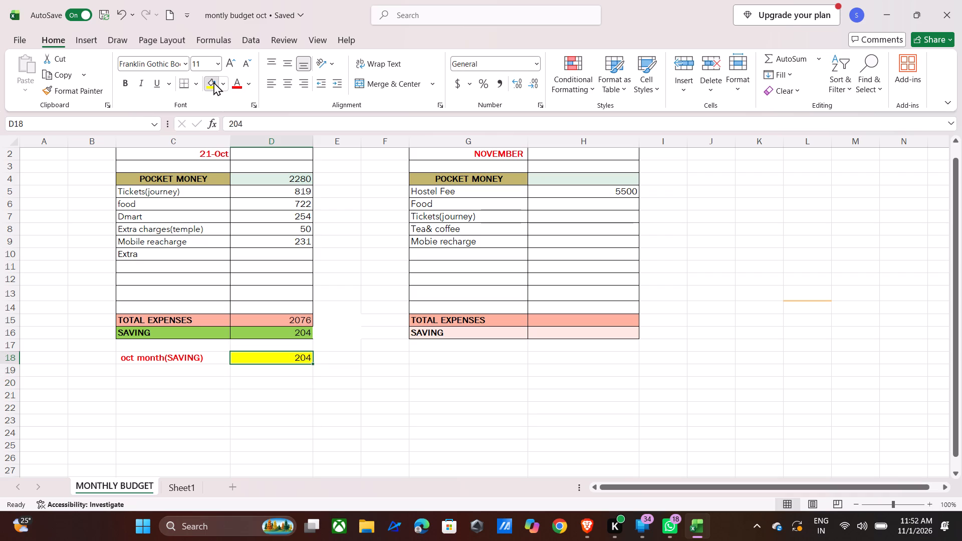
left_click(224, 82)
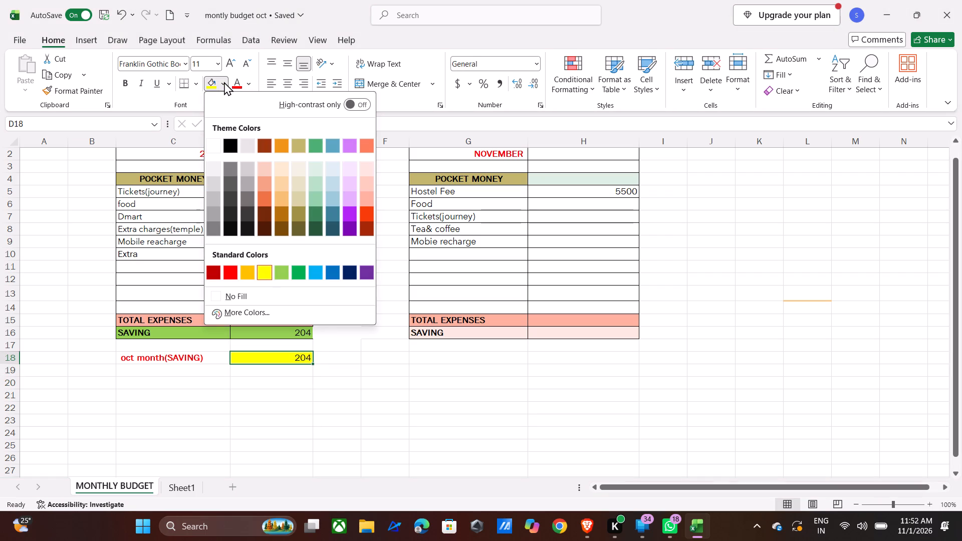
left_click(351, 185)
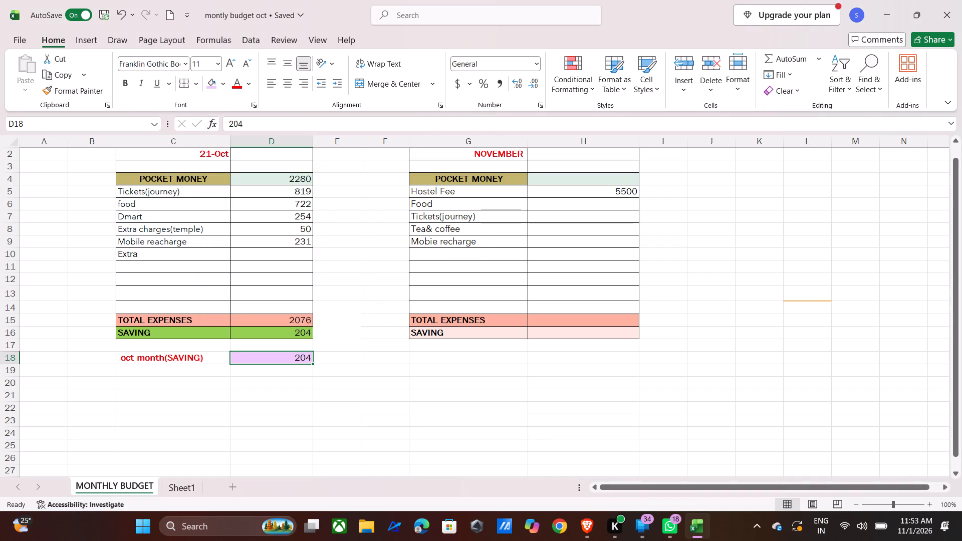
Fill the "oct month(SAVING)" label cell C18 with the same Lavender, Accent 5, Lighter 60% color.
left_click_drag(209, 357, 159, 362)
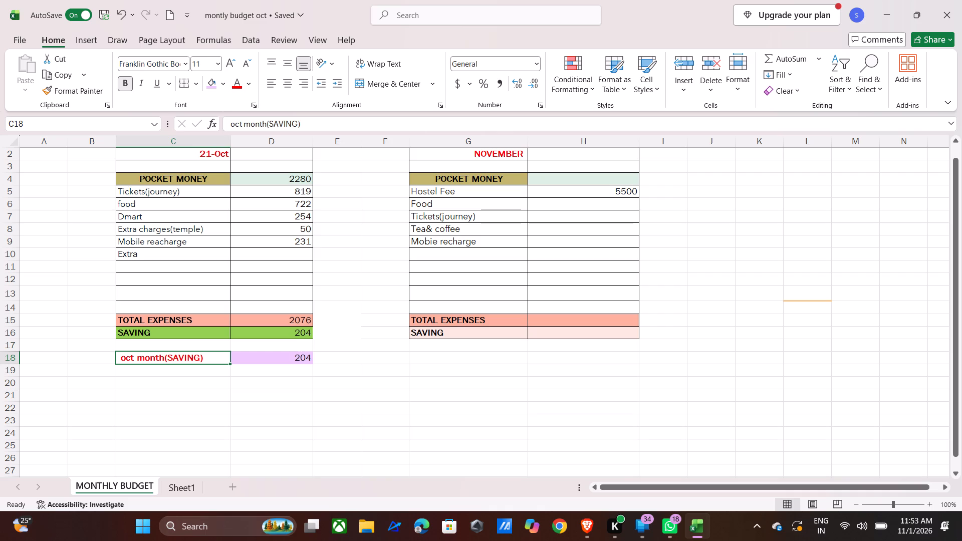
left_click(221, 79)
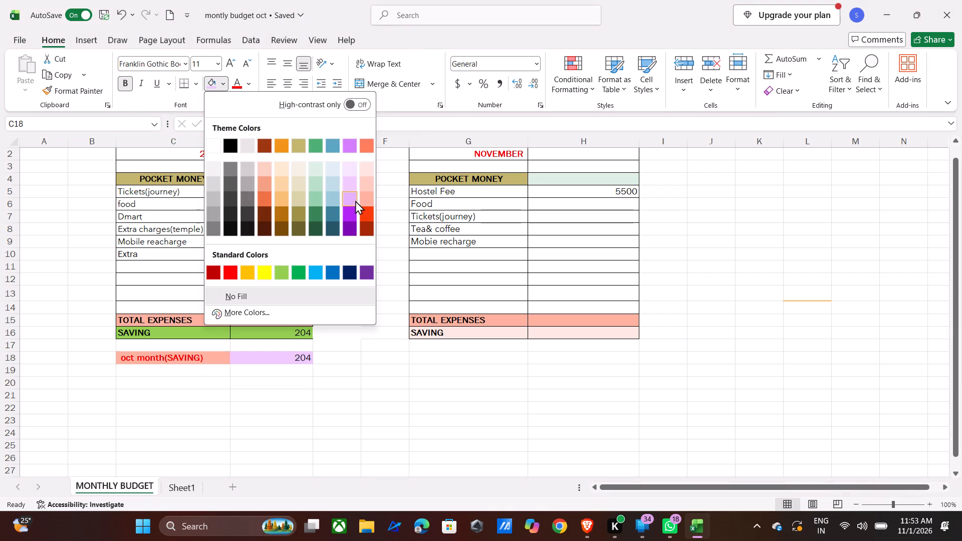
left_click(351, 185)
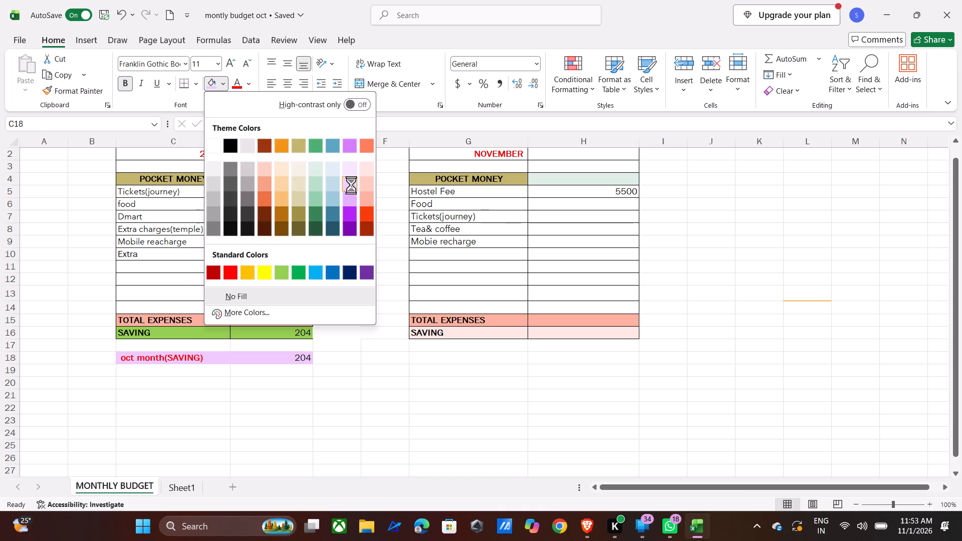
left_click(359, 405)
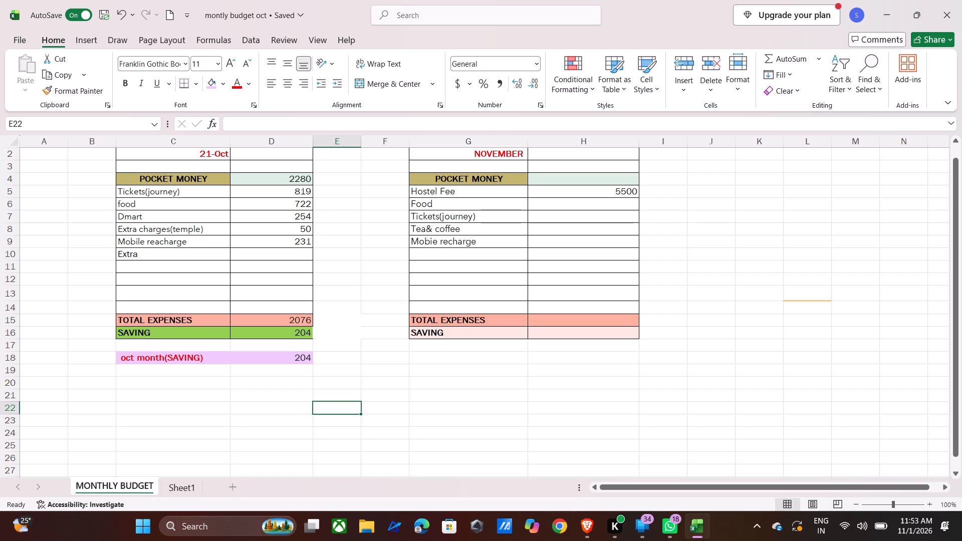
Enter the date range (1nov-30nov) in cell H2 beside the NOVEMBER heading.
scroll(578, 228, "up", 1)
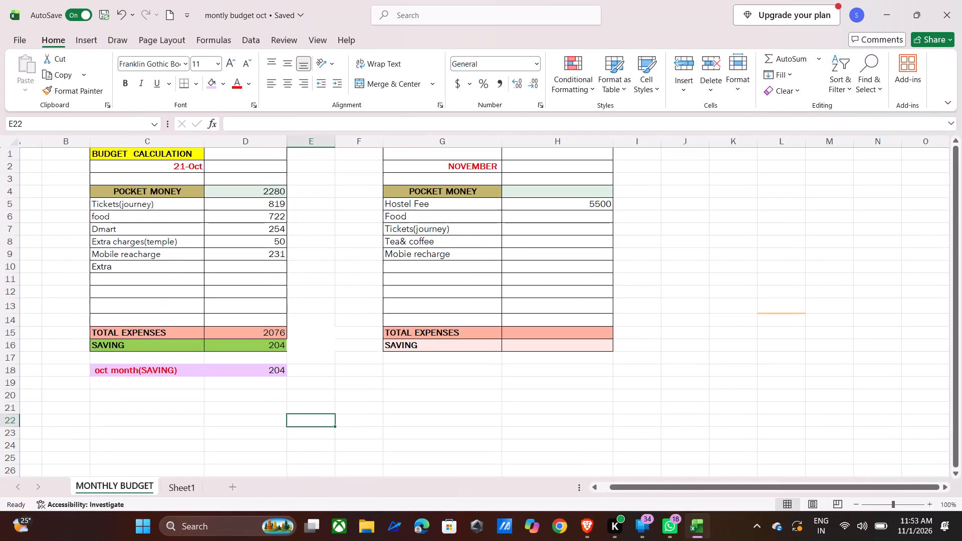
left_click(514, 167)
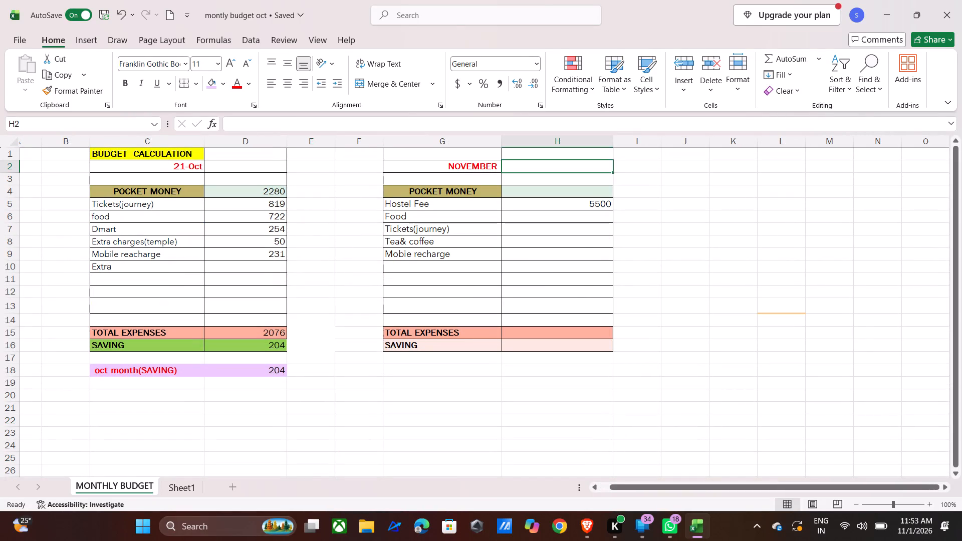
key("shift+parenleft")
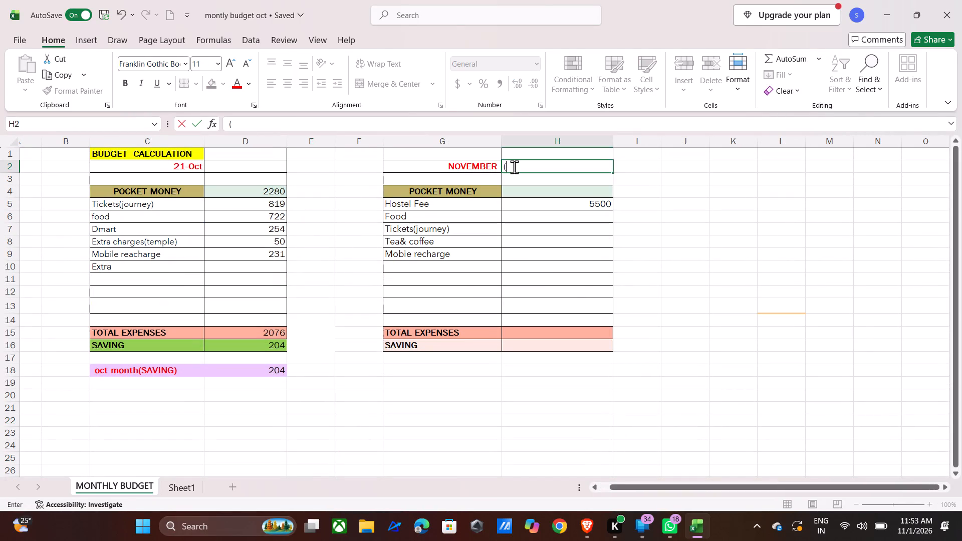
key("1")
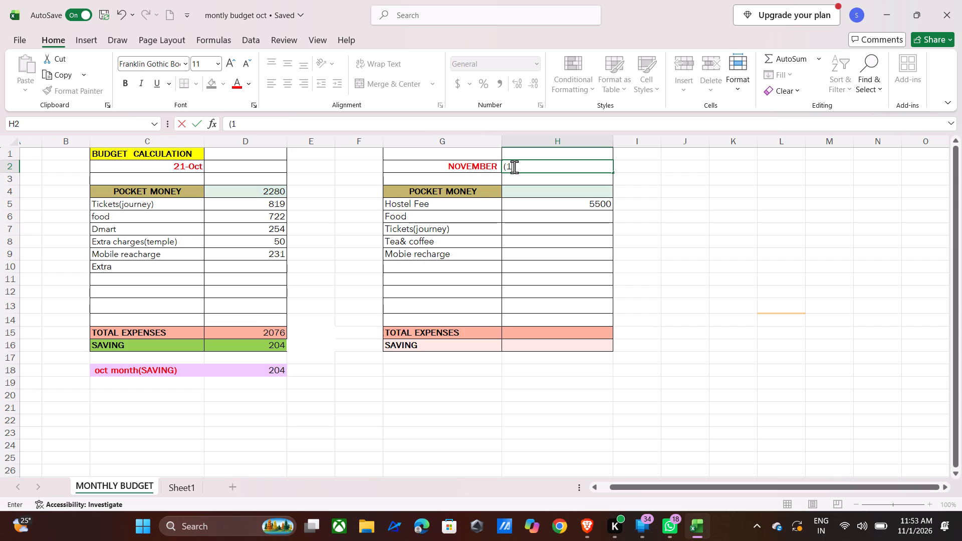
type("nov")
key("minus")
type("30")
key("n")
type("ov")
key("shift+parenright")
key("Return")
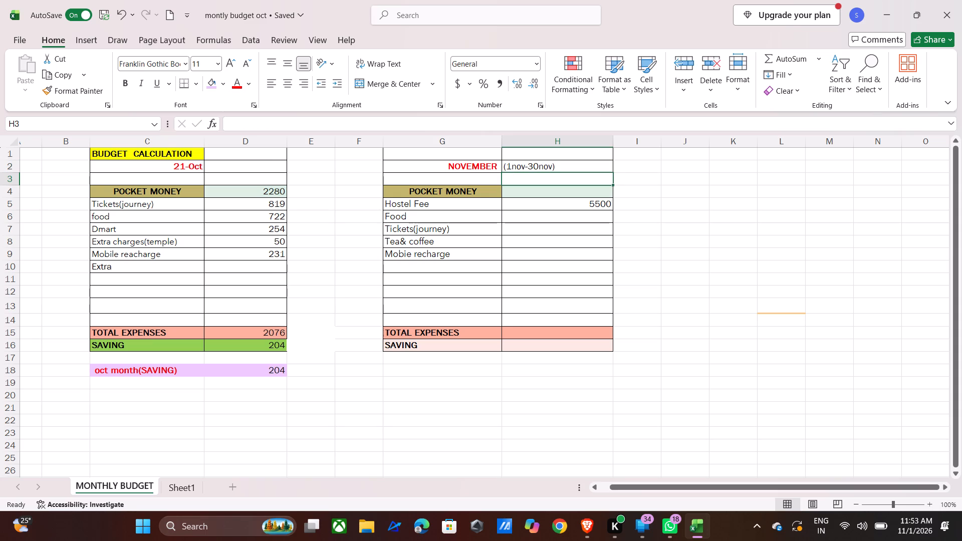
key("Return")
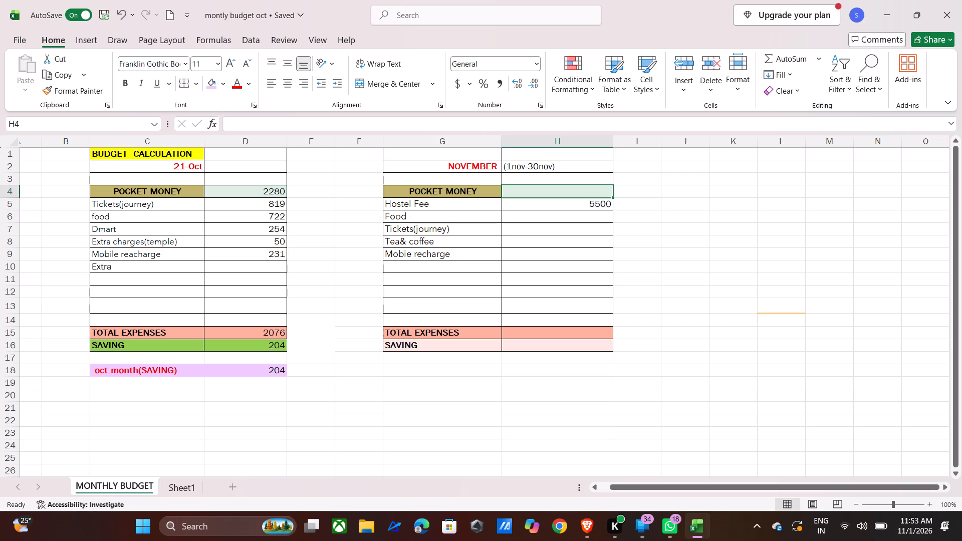
Replace the content of H2 with =date1/11/2026.
left_click_drag(561, 168, 522, 168)
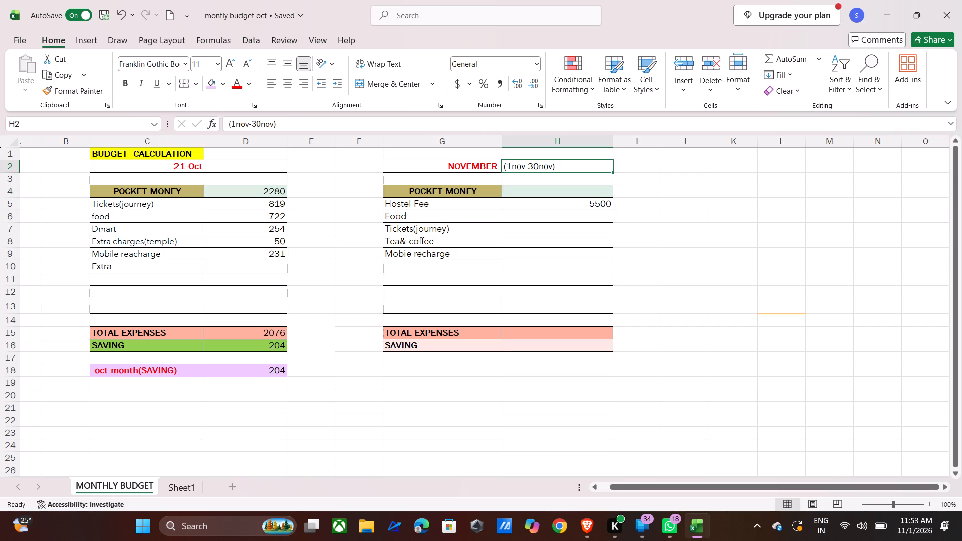
left_click_drag(522, 168, 524, 167)
key("BackSpace")
type("=date")
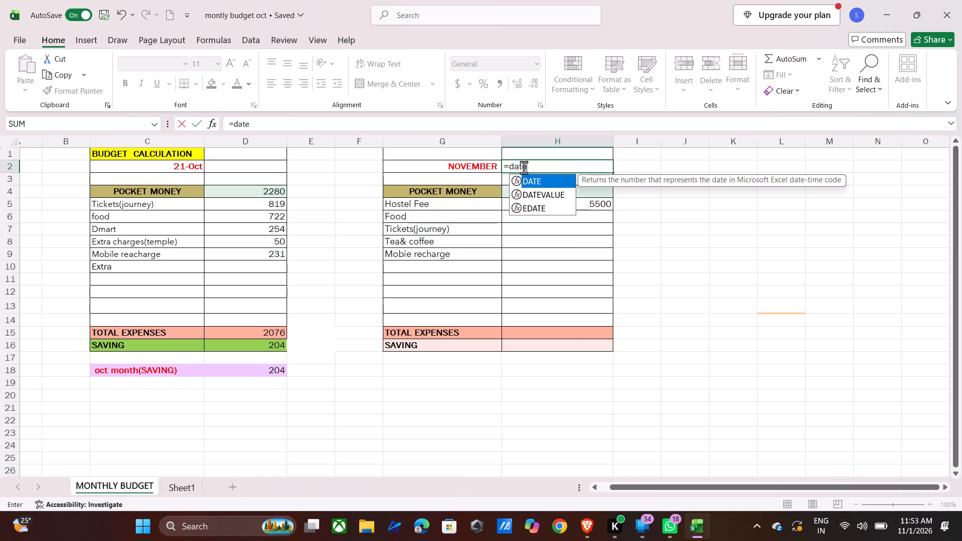
left_click(539, 205)
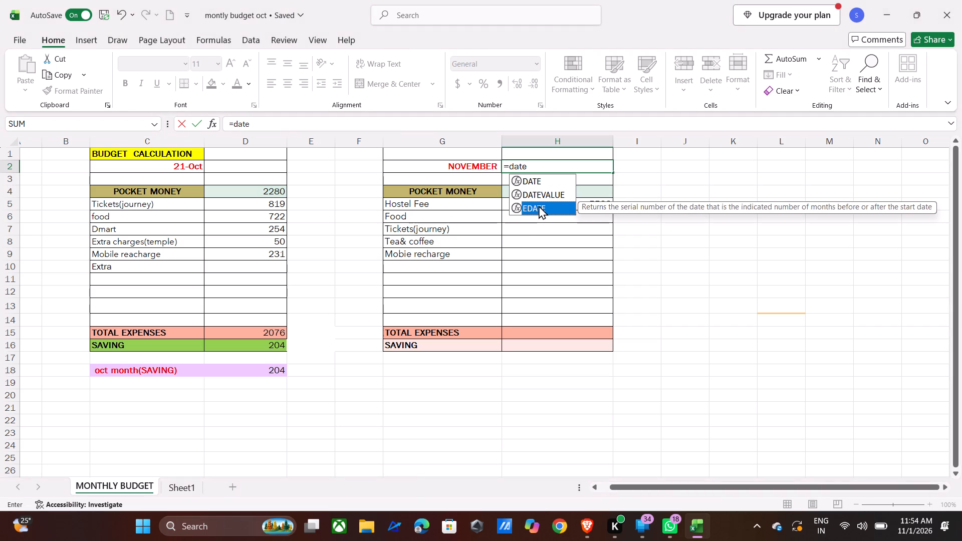
key("1")
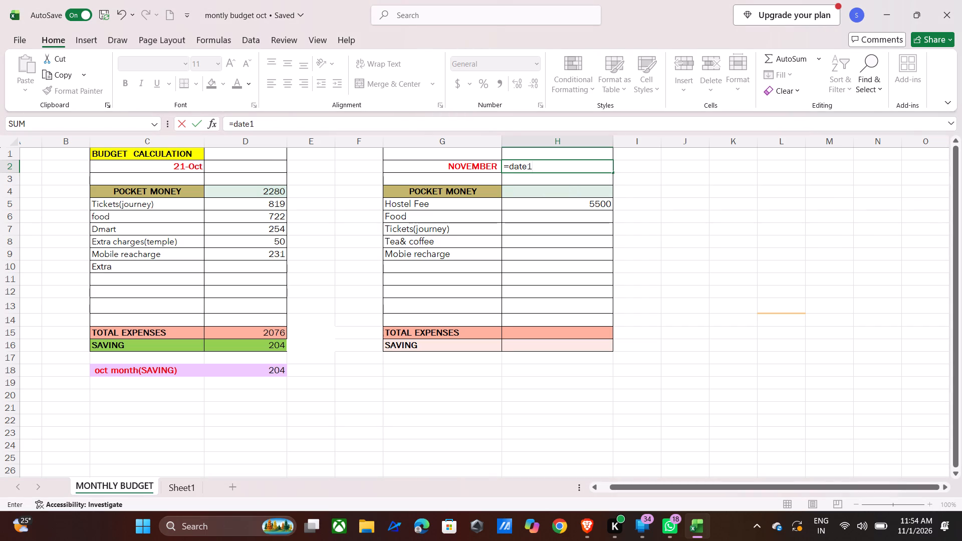
type("/11/202")
key("6")
key("Return")
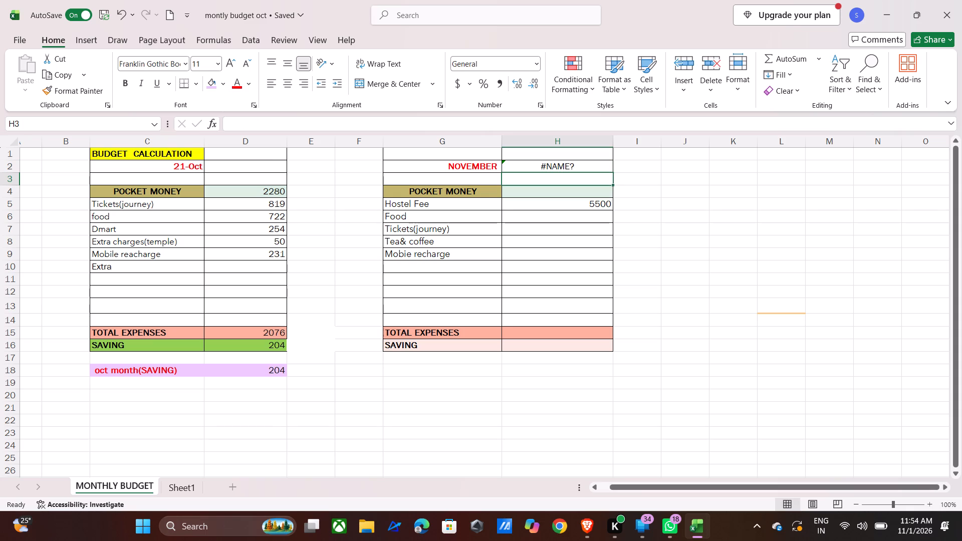
Edit H2 to remove the =date prefix and add the end date, making it read 1/11/2026 - 30/11/2026.
left_click(585, 165)
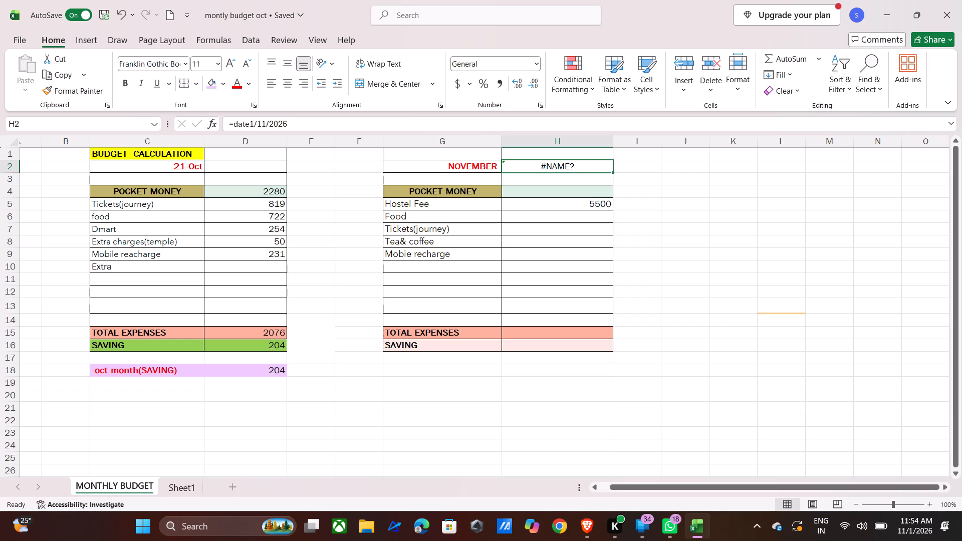
double_click(585, 165)
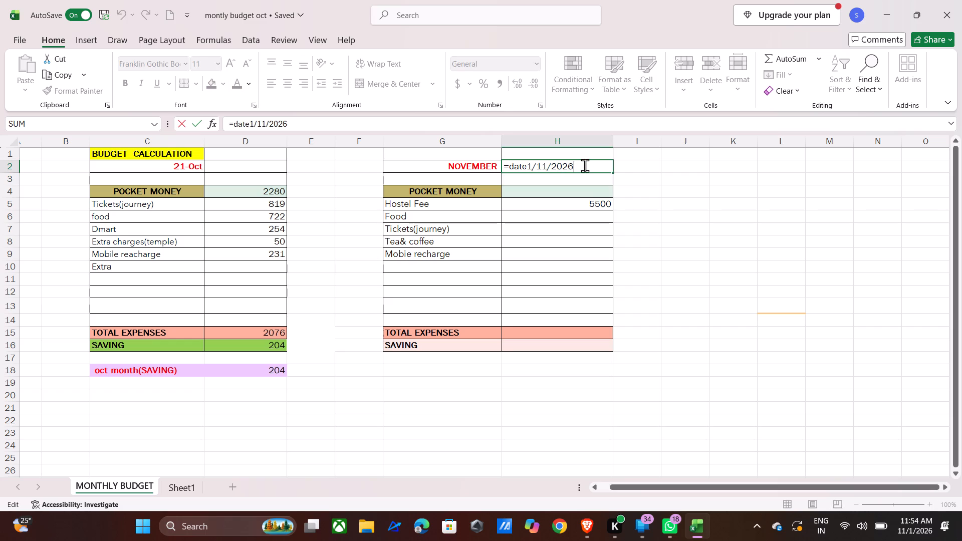
key("Left")
key("Left")
key("Left")
key("Left")
key("Left")
key("Left")
key("Left")
key("Left")
key("Left")
key("Left")
key("Right")
key("BackSpace")
key("BackSpace")
key("BackSpace")
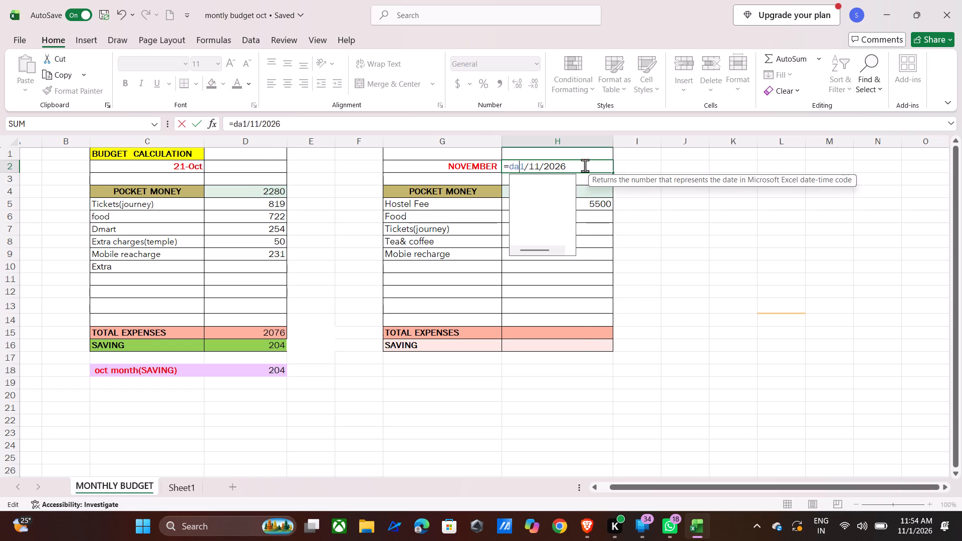
key("BackSpace")
key("BackSpace")
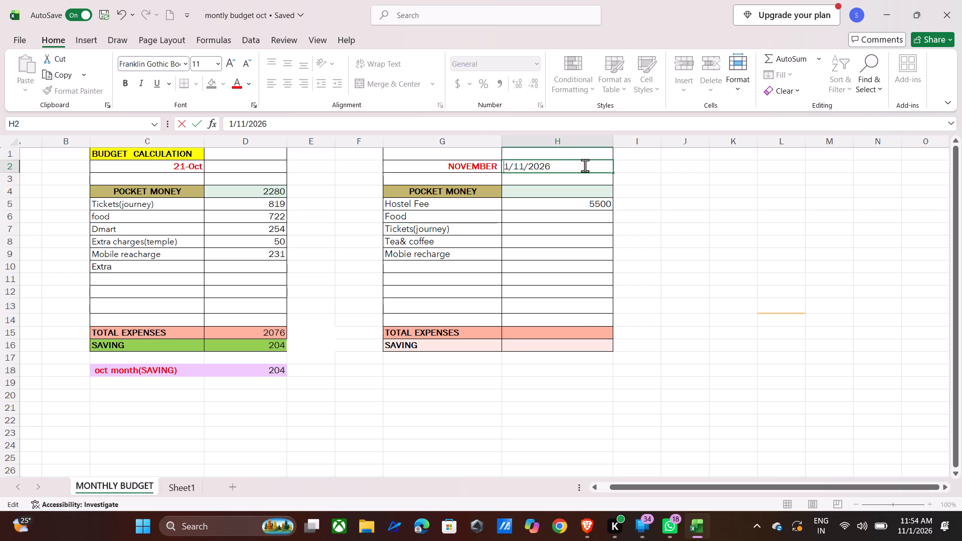
key("Left")
key("Left")
key("Left")
key("Right")
key("Right")
key("Right")
key("Right")
key("Right")
key("Right")
key("Right")
key("Right")
key("Right")
key("Right")
key("minus")
key("BackSpace")
key("space")
key("space")
type("-")
key("space")
key("3")
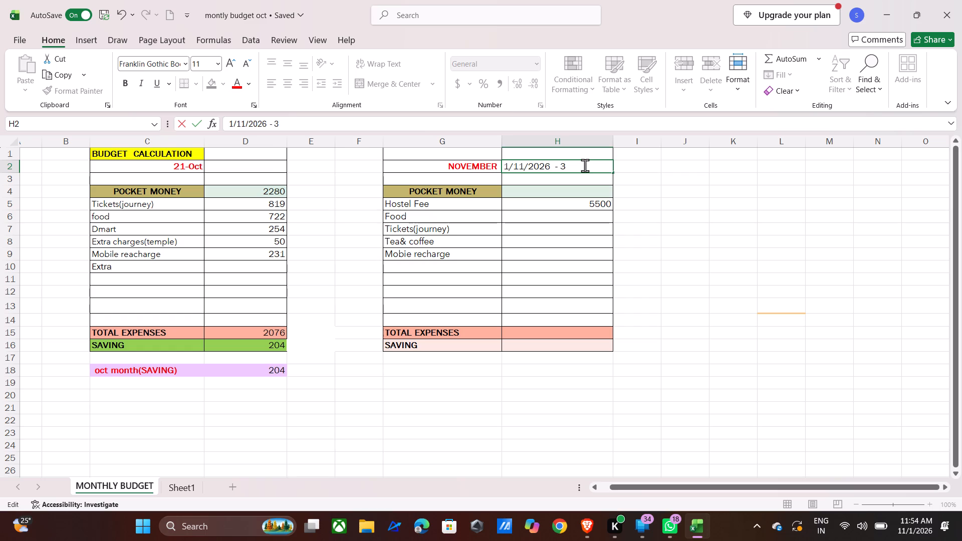
type("0/11/2026")
key("Return")
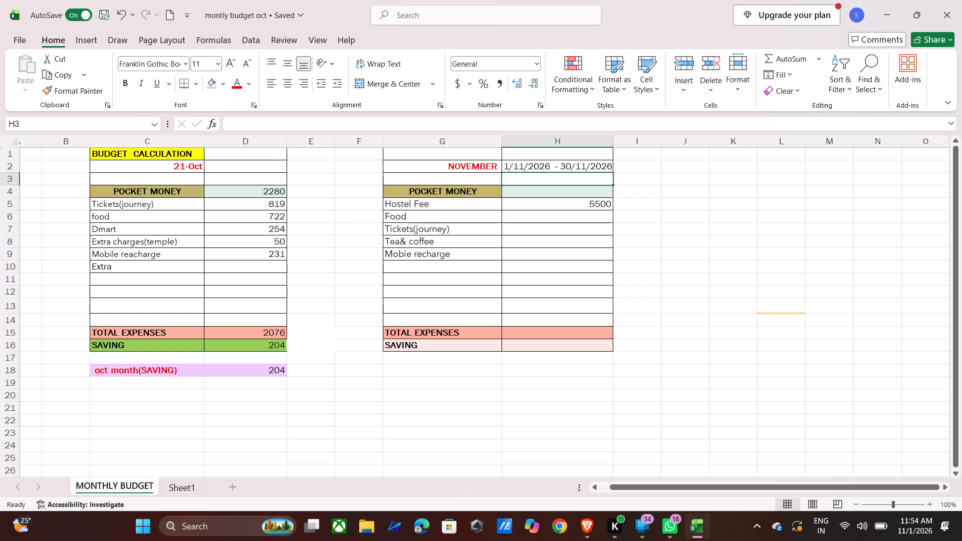
Fill the November date range cell H2 with Lavender, Accent 5, Lighter 40%.
left_click(603, 167)
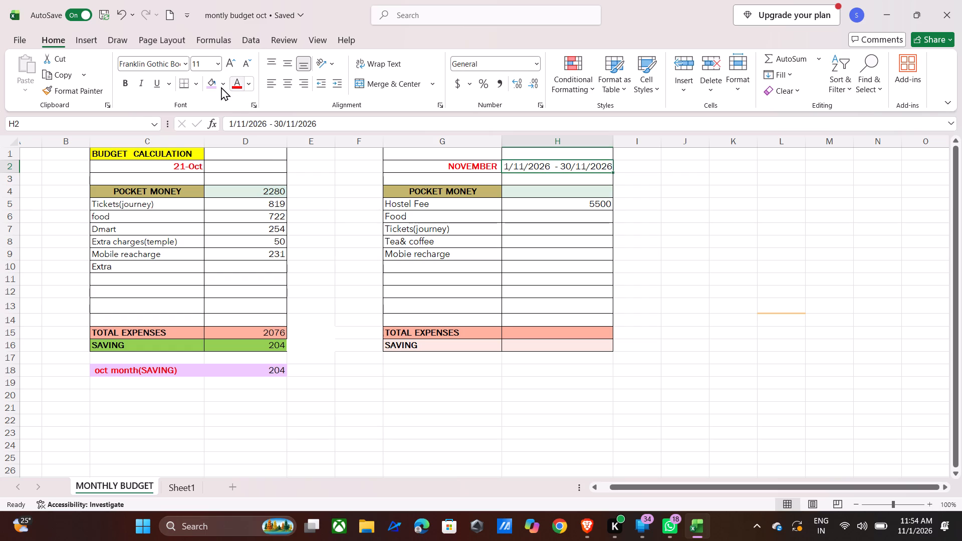
left_click(225, 83)
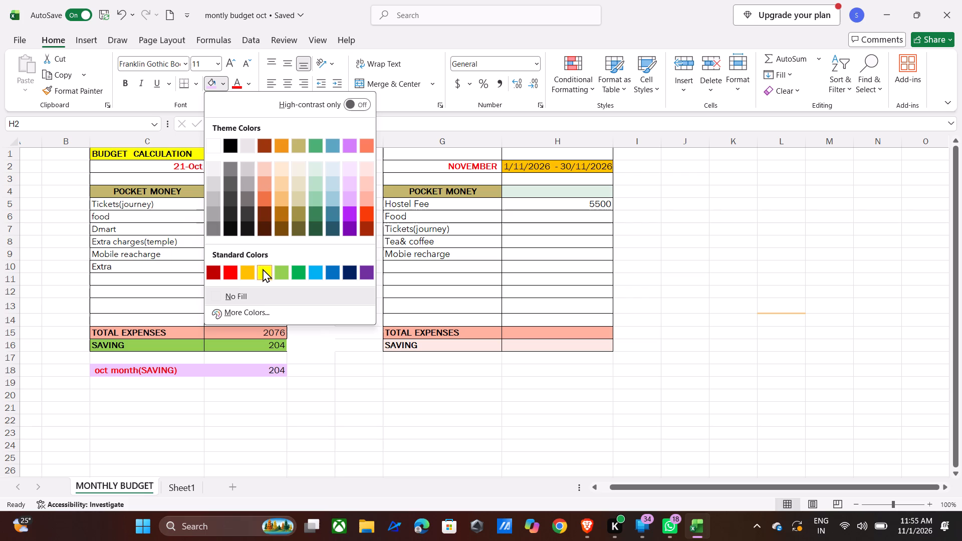
left_click(353, 195)
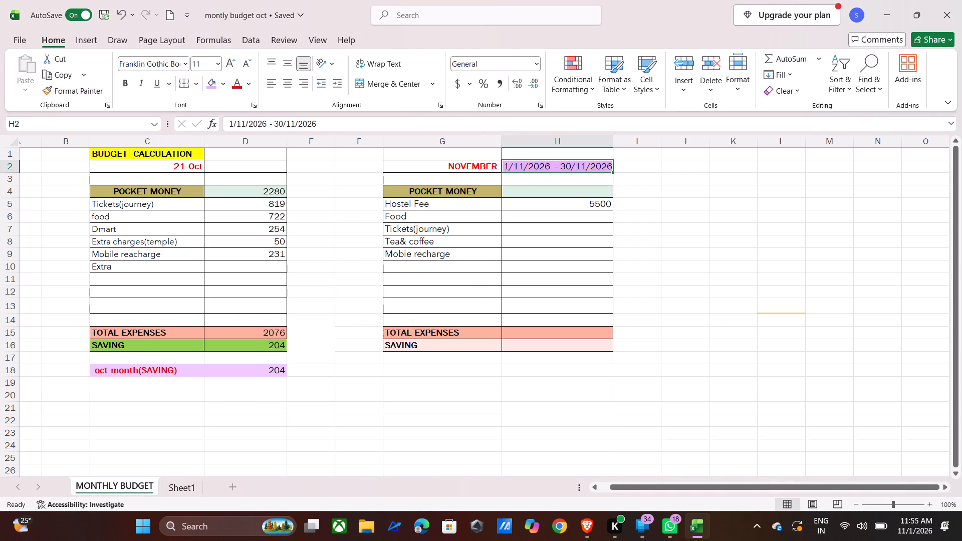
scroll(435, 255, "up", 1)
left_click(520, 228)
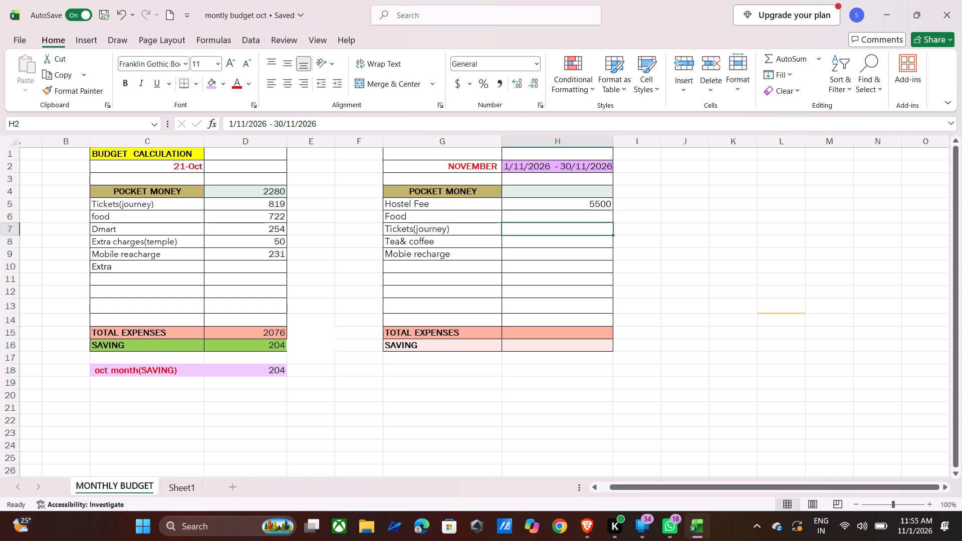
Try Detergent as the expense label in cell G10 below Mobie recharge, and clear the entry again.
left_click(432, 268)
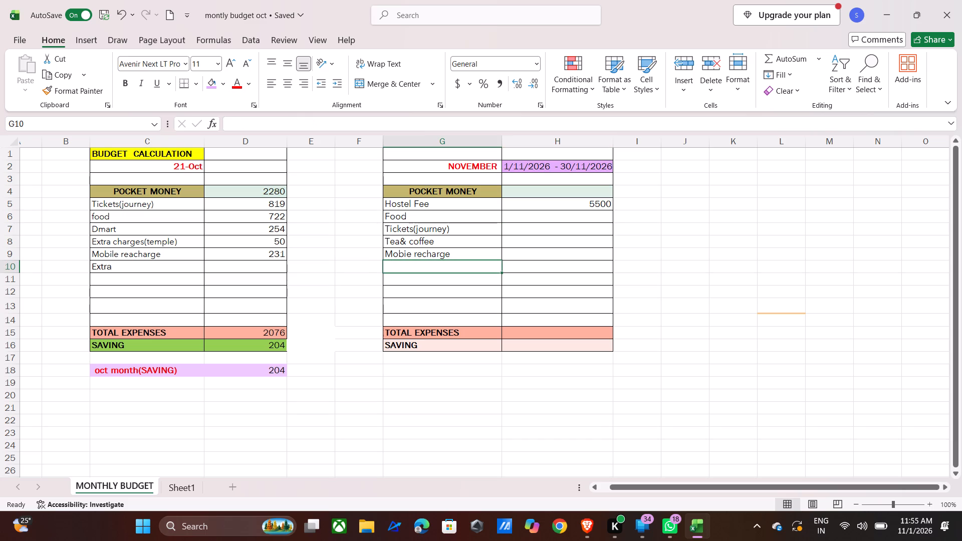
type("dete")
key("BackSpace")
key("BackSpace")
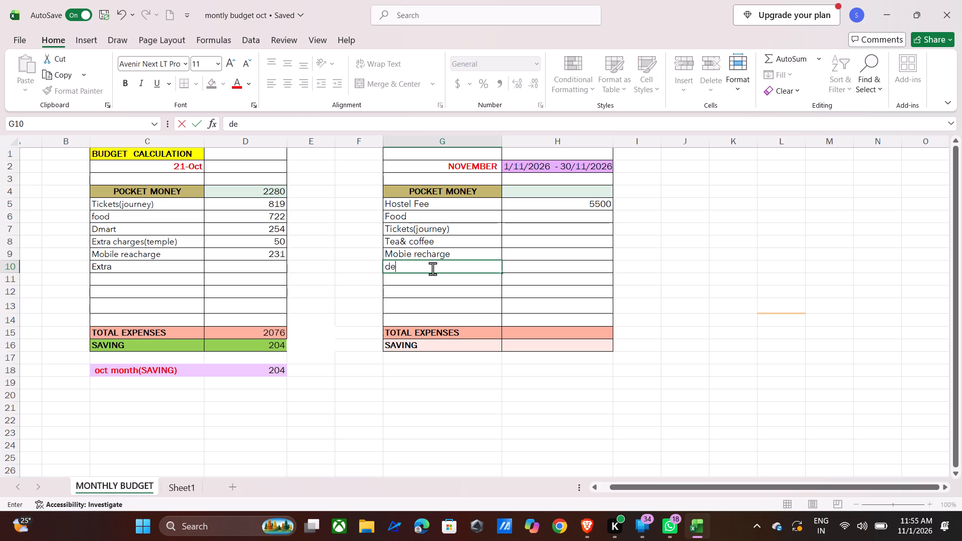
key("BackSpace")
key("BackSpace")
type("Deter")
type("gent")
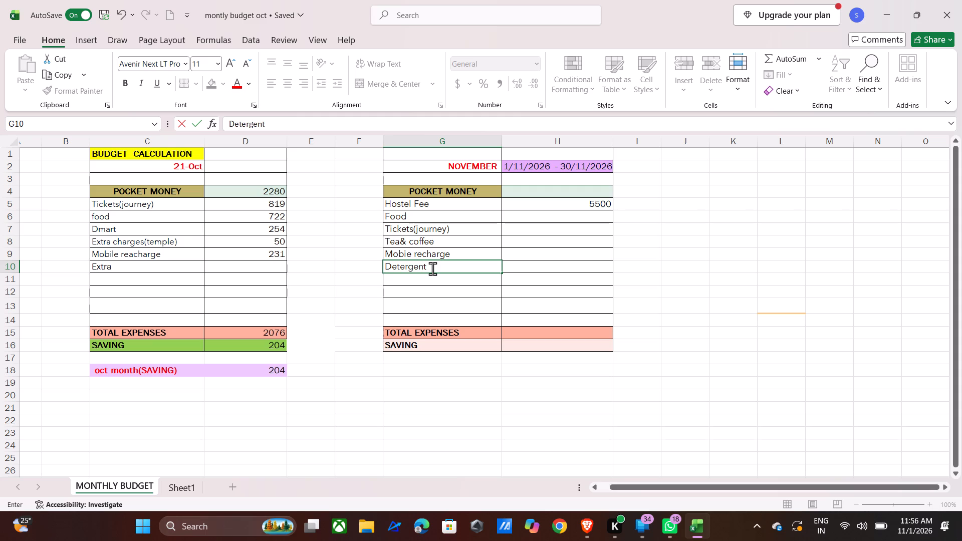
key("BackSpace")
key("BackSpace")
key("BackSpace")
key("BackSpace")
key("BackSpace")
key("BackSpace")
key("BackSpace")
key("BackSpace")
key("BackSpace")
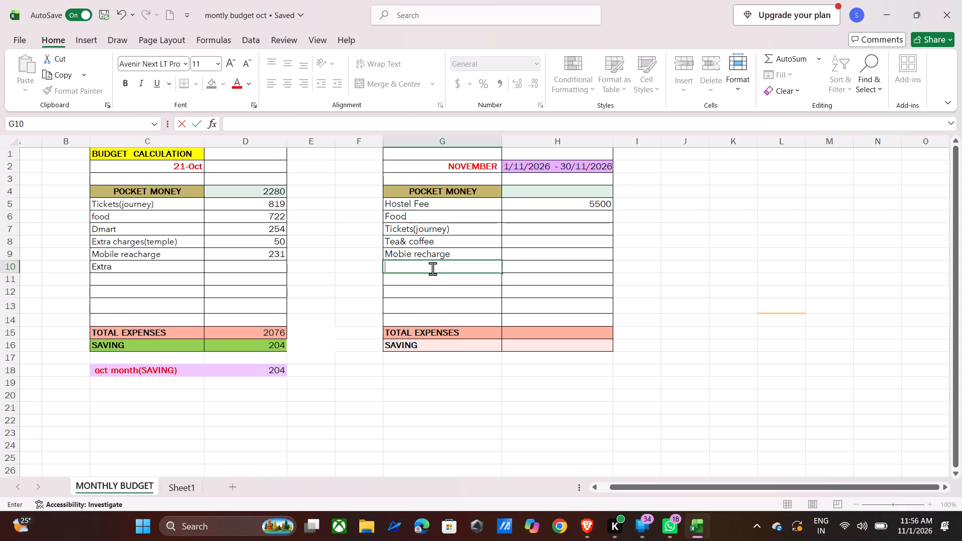
Enter Dmart as the expense label in cell G10 of the November table.
key("d")
key("BackSpace")
type("De")
key("BackSpace")
type("ma")
type("rt")
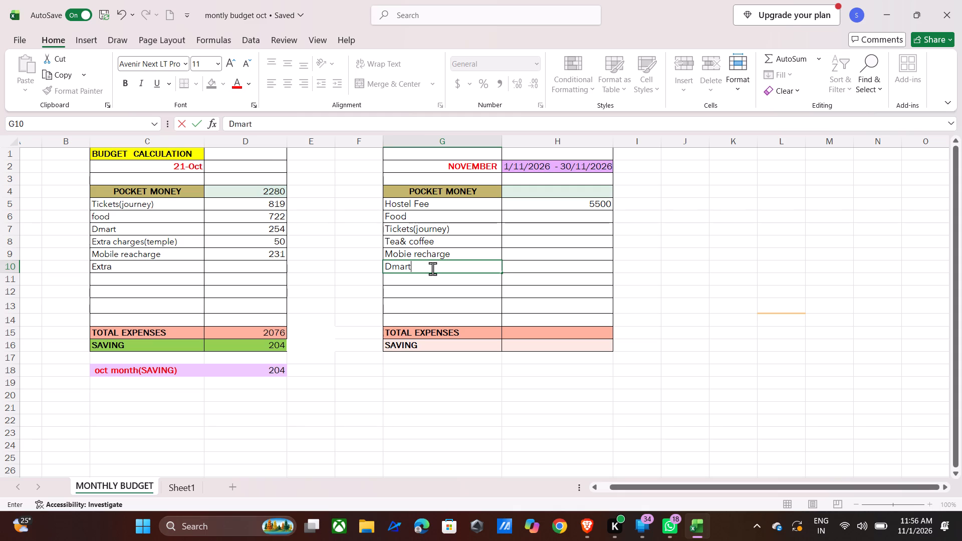
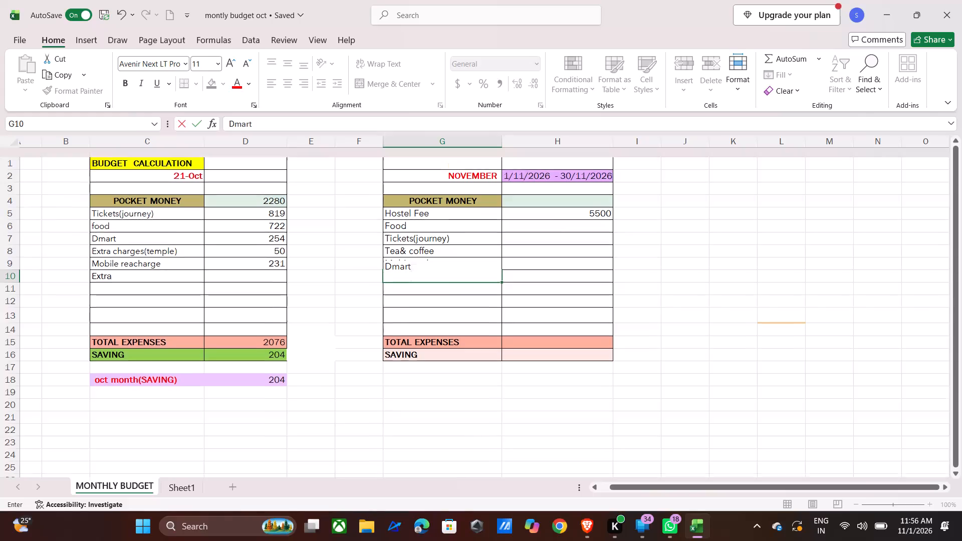
Complete the Dmart entry in cell G10 as the November expense label below Mobie recharge.
scroll(657, 311, "up", 2)
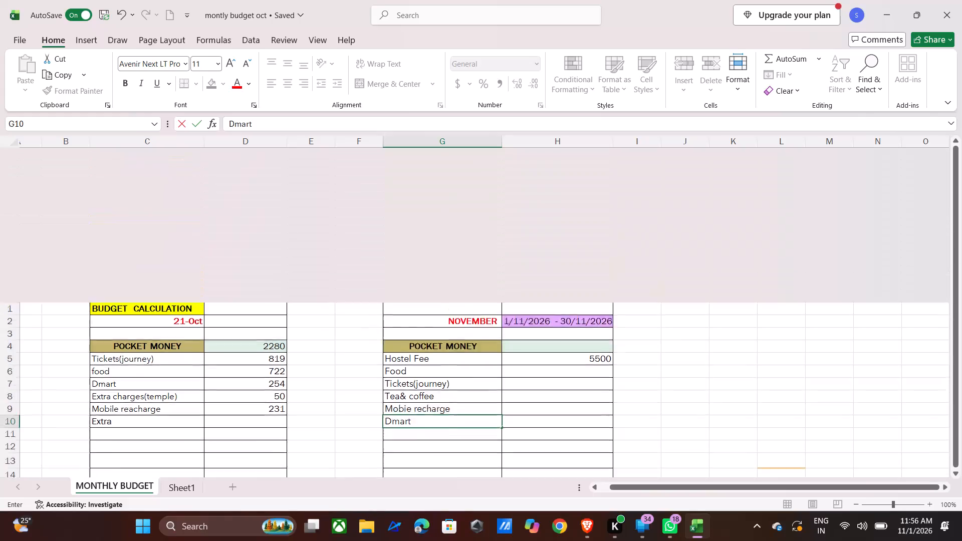
scroll(657, 311, "up", 1)
scroll(657, 311, "down", 2)
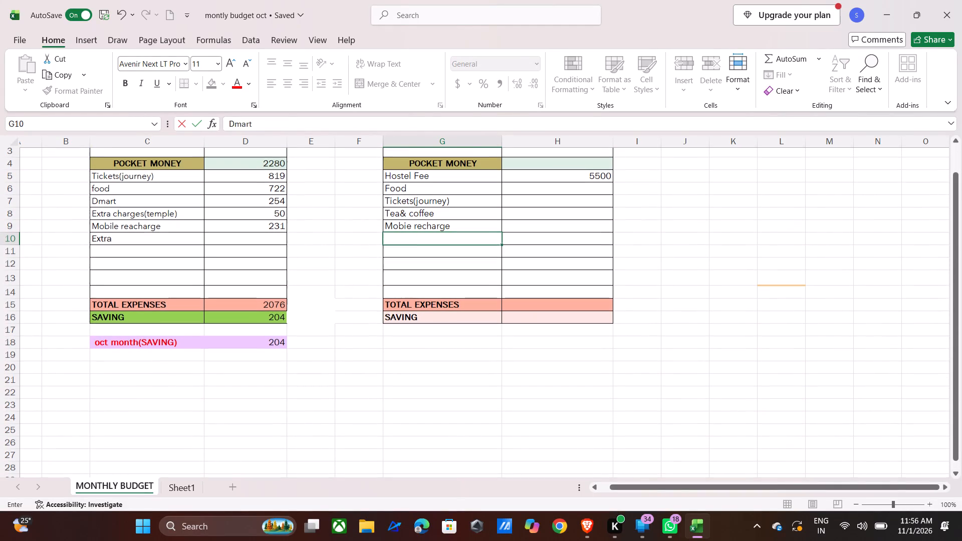
key("Return")
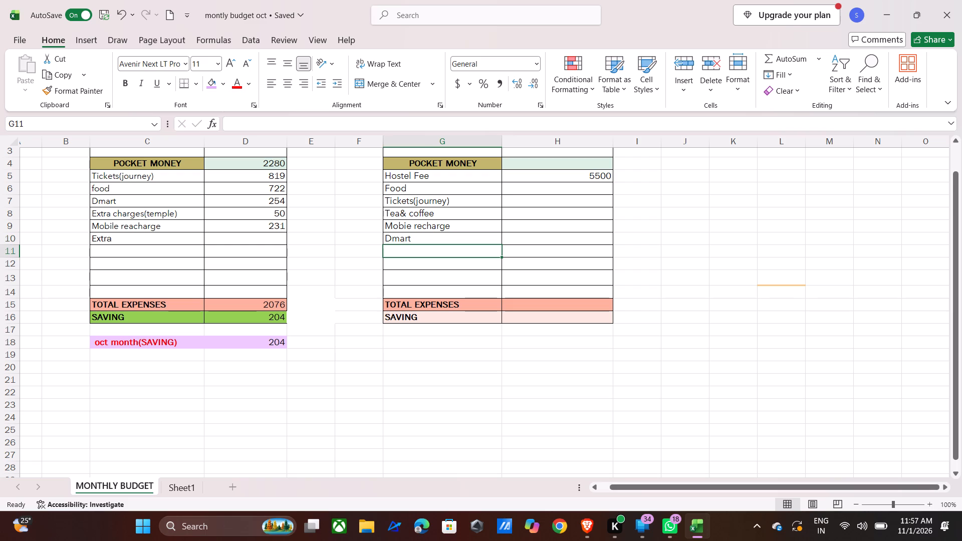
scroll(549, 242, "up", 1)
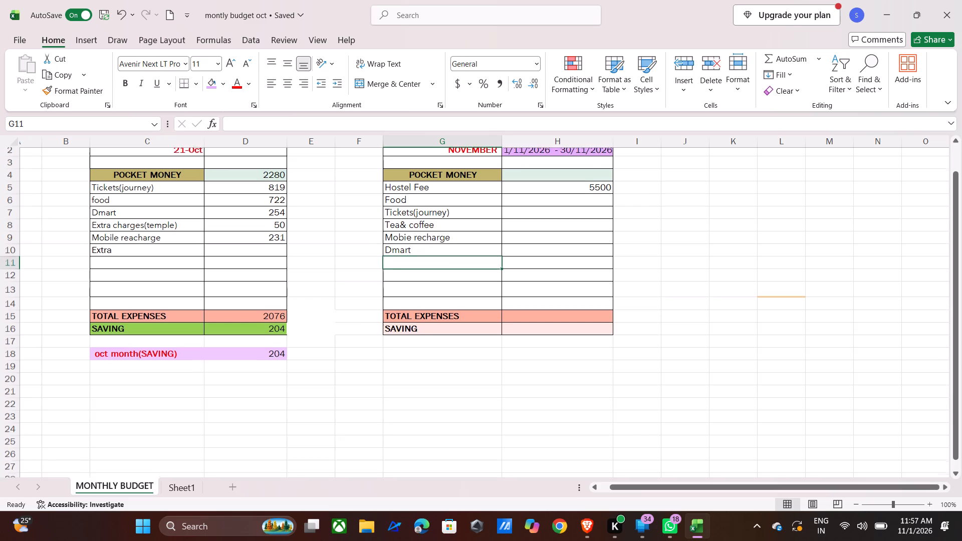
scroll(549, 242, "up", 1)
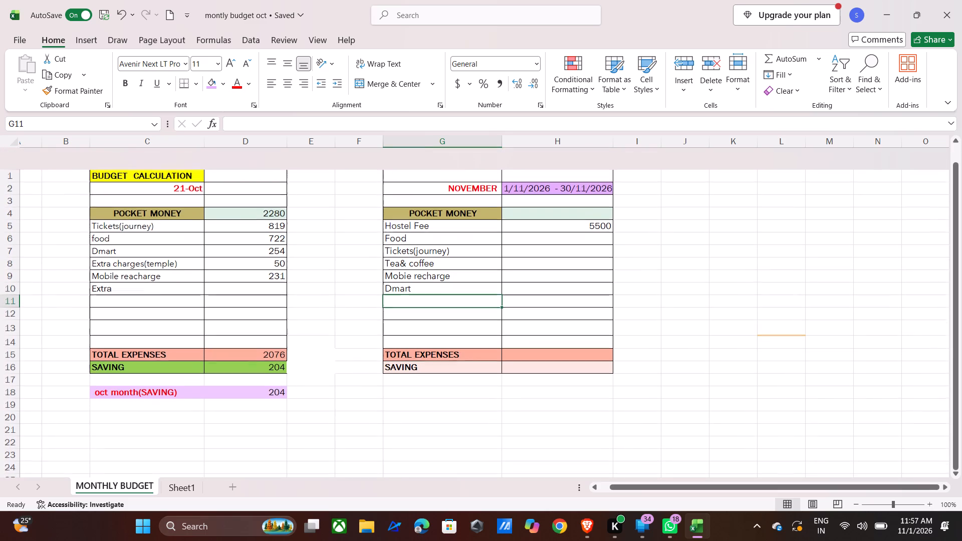
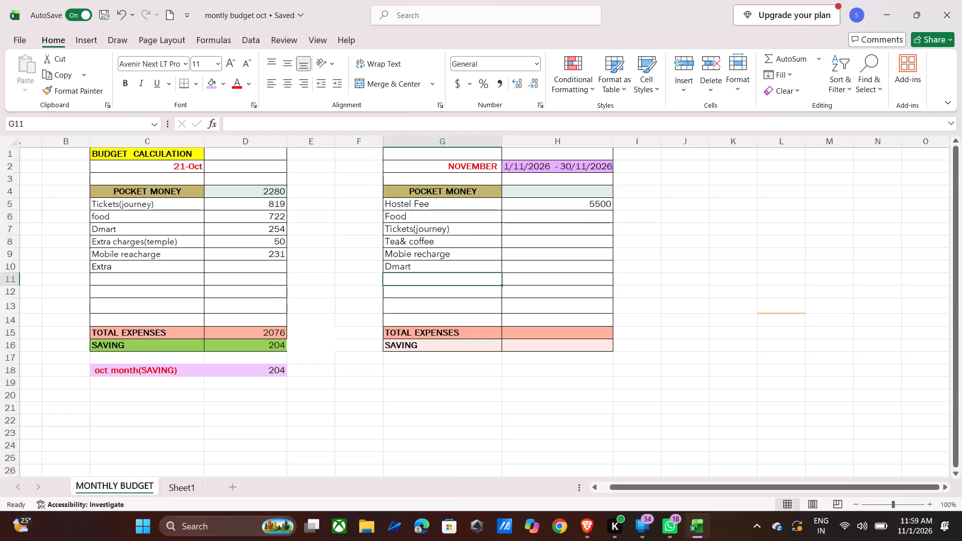
Set the third amount in the October food formula in D6 to 80, and recheck the tickets and food formulas.
double_click(214, 218)
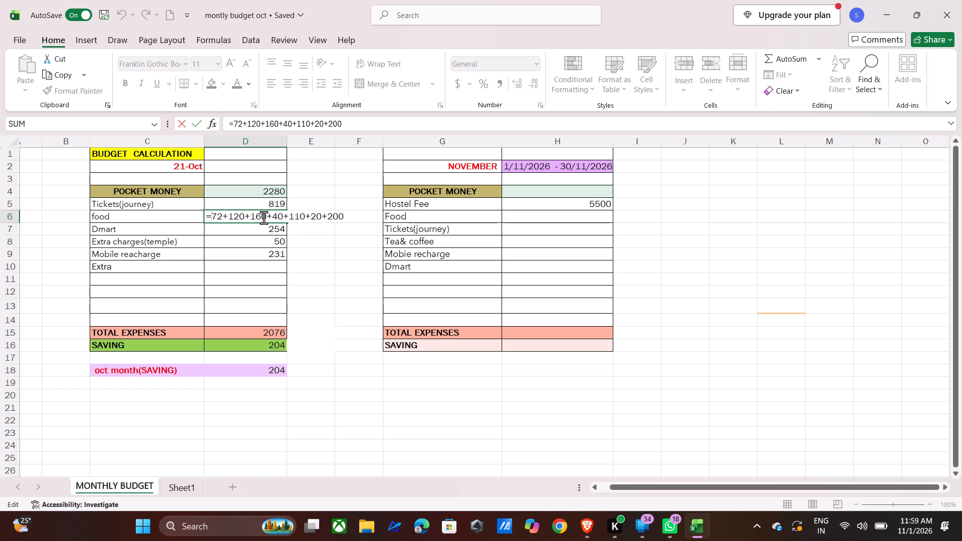
left_click(264, 217)
key("BackSpace")
key("BackSpace")
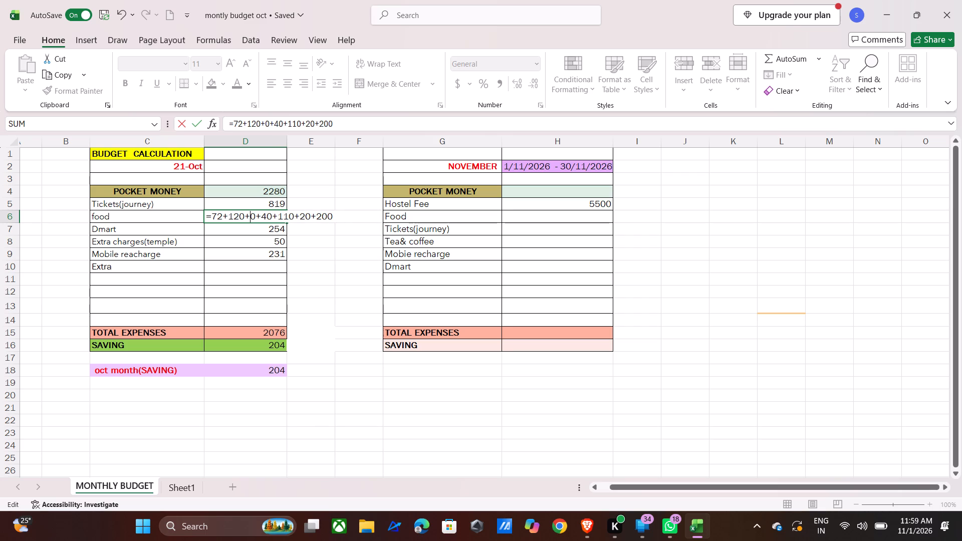
key("8")
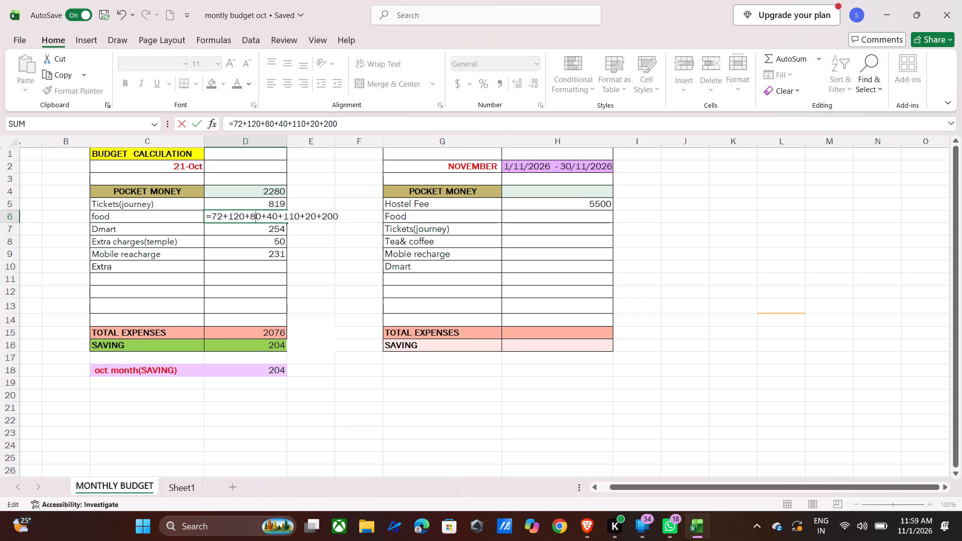
key("Return")
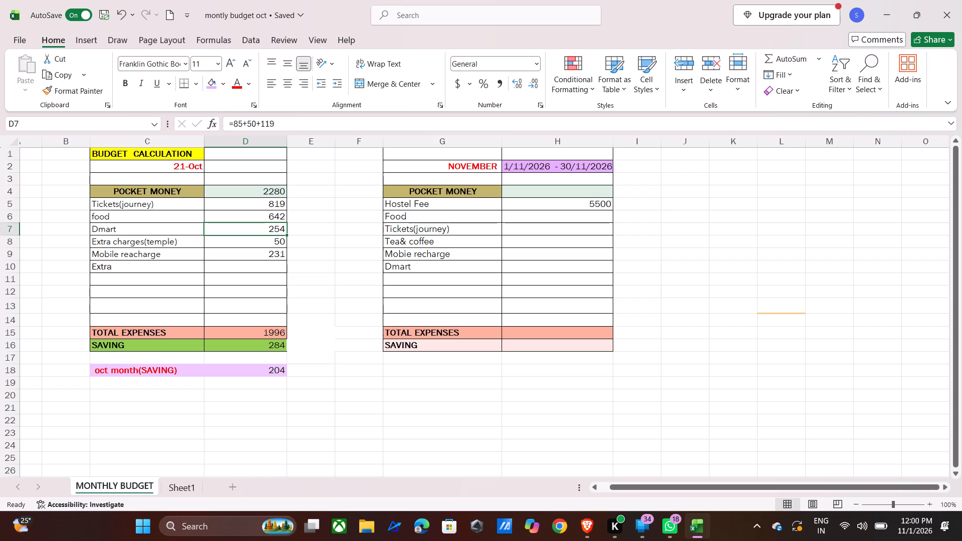
double_click(253, 207)
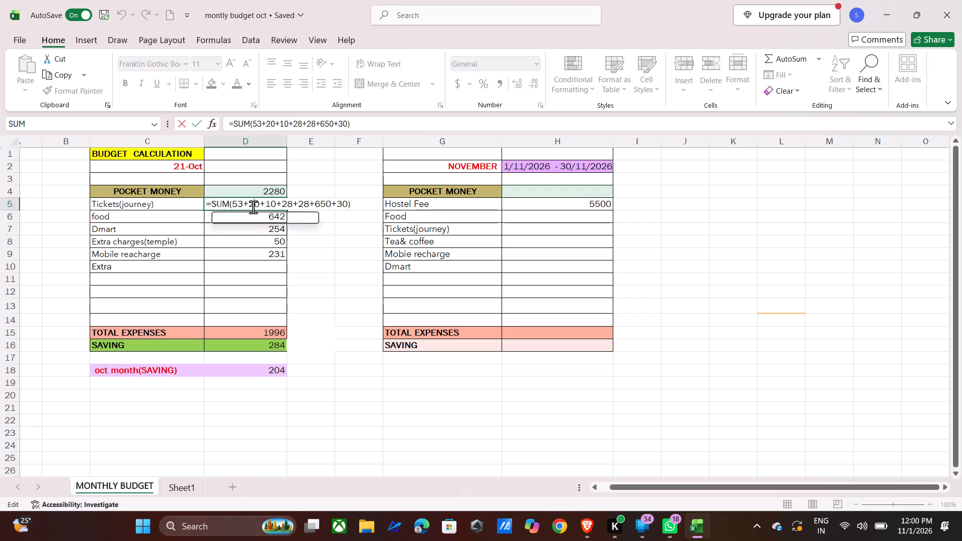
left_click(209, 218)
double_click(209, 218)
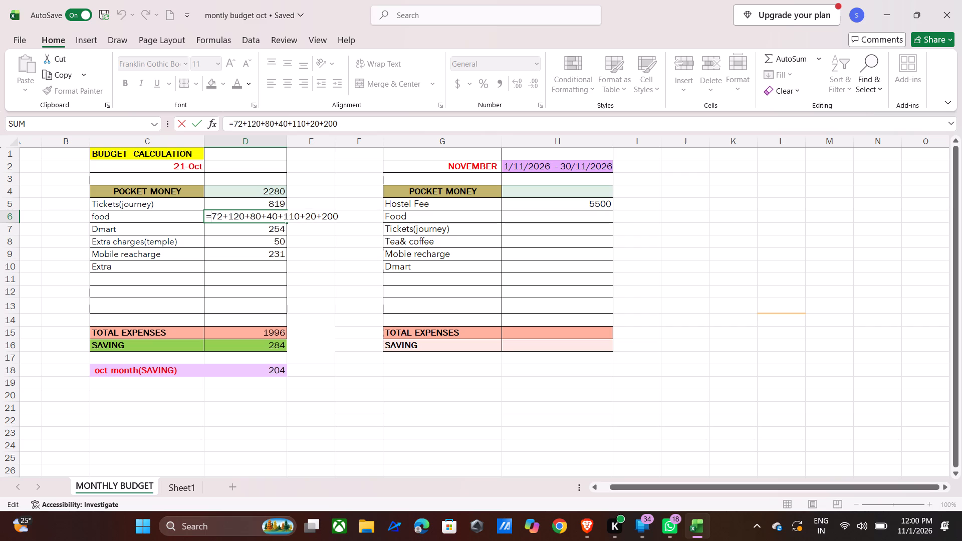
key("Return")
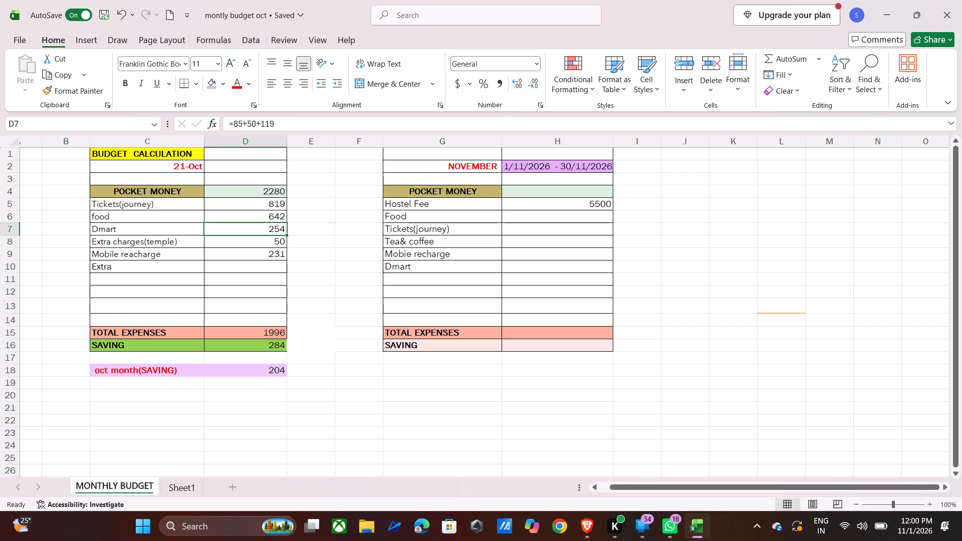
Set the oct month(SAVING) amount in D18 to 235 and save the workbook.
left_click(262, 373)
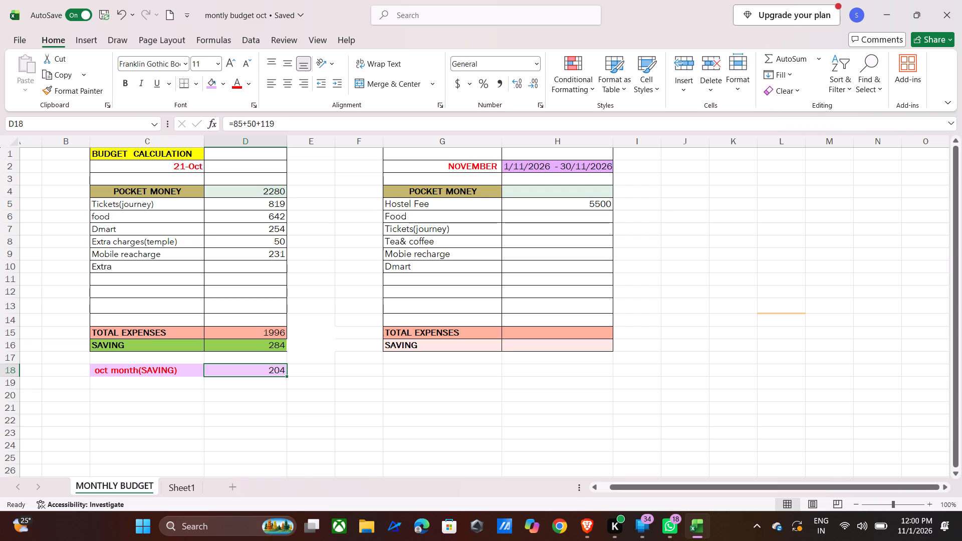
key("2")
type("35")
key("Return")
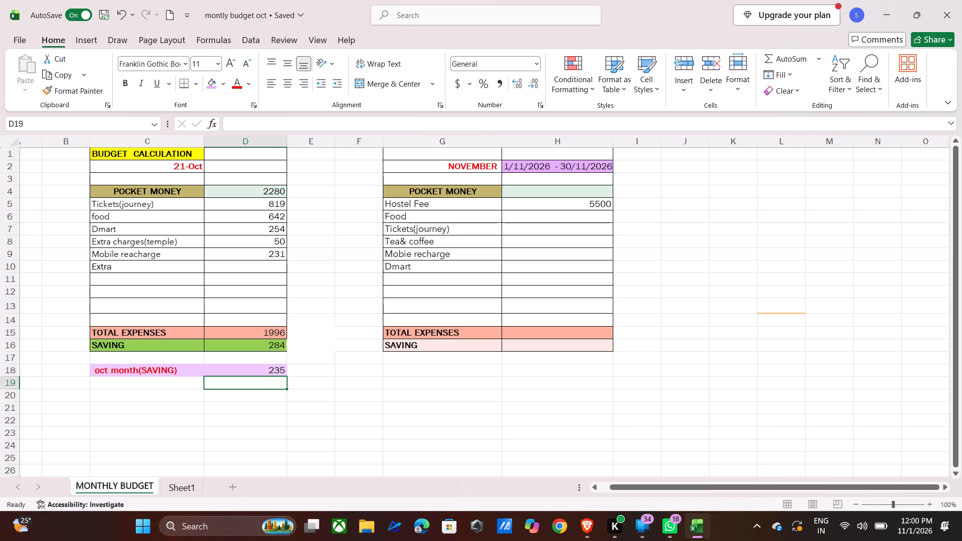
key("ctrl+s")
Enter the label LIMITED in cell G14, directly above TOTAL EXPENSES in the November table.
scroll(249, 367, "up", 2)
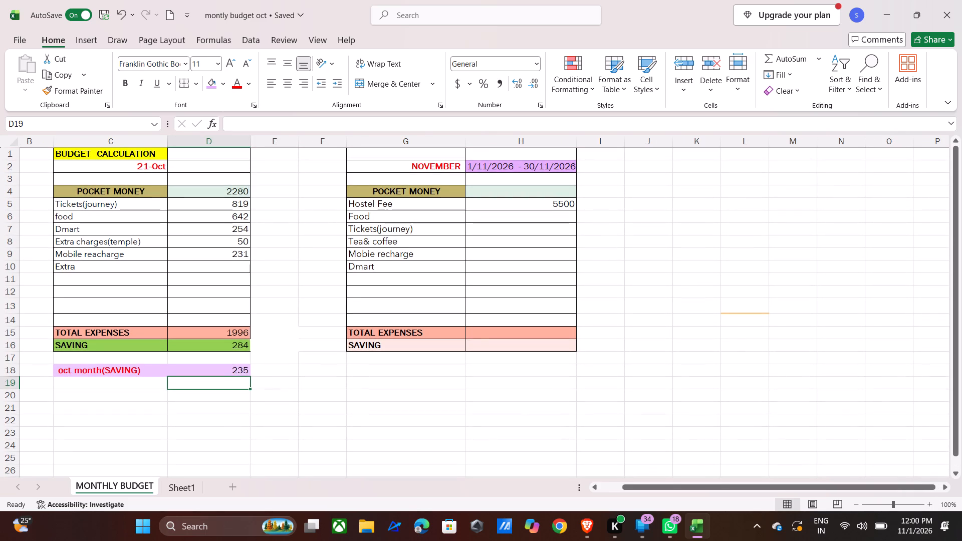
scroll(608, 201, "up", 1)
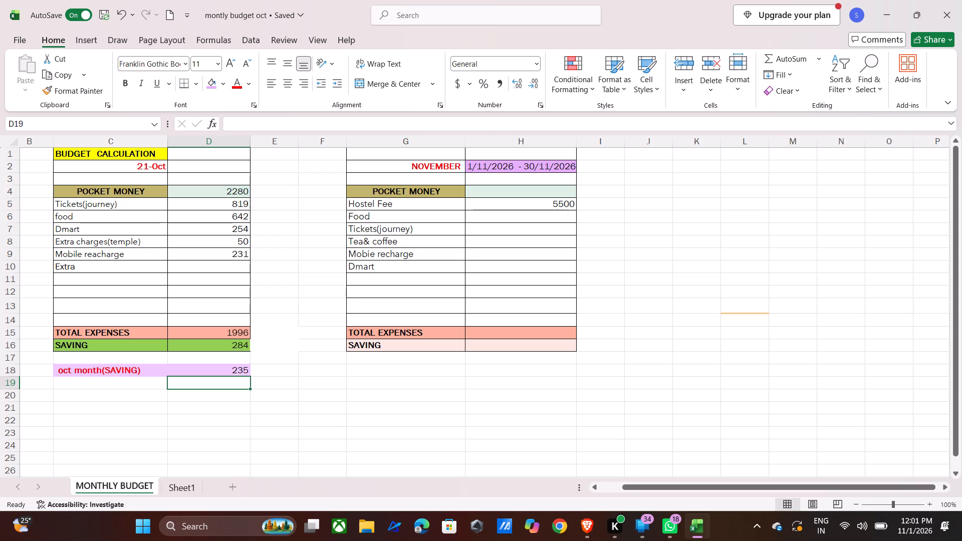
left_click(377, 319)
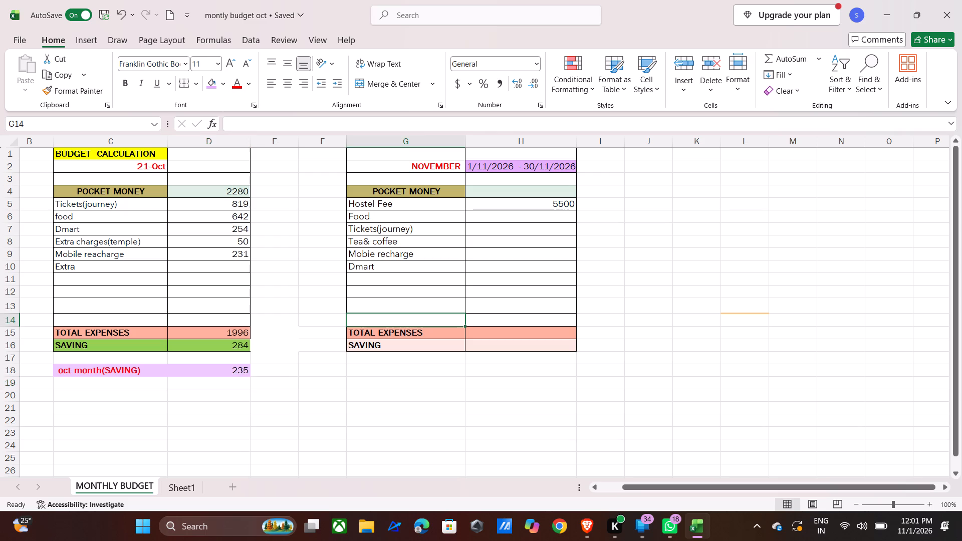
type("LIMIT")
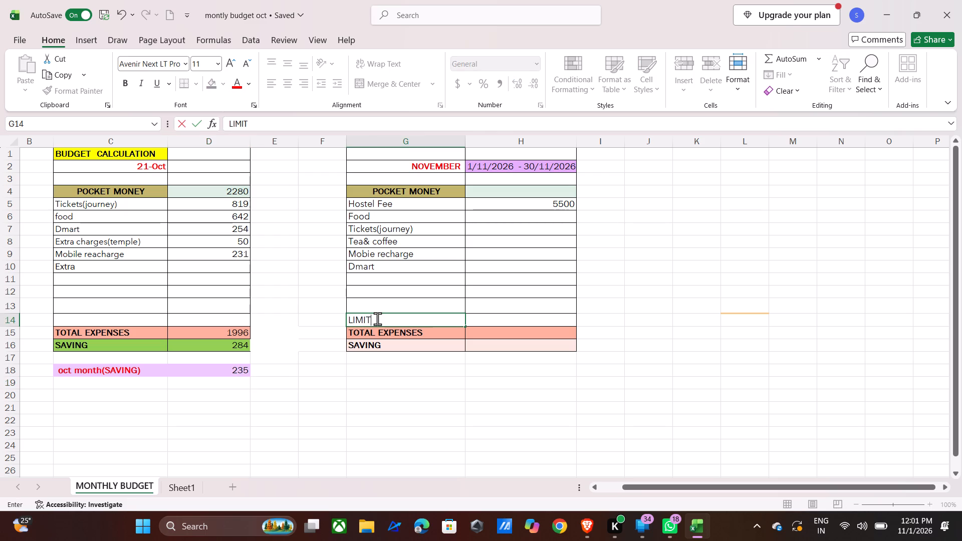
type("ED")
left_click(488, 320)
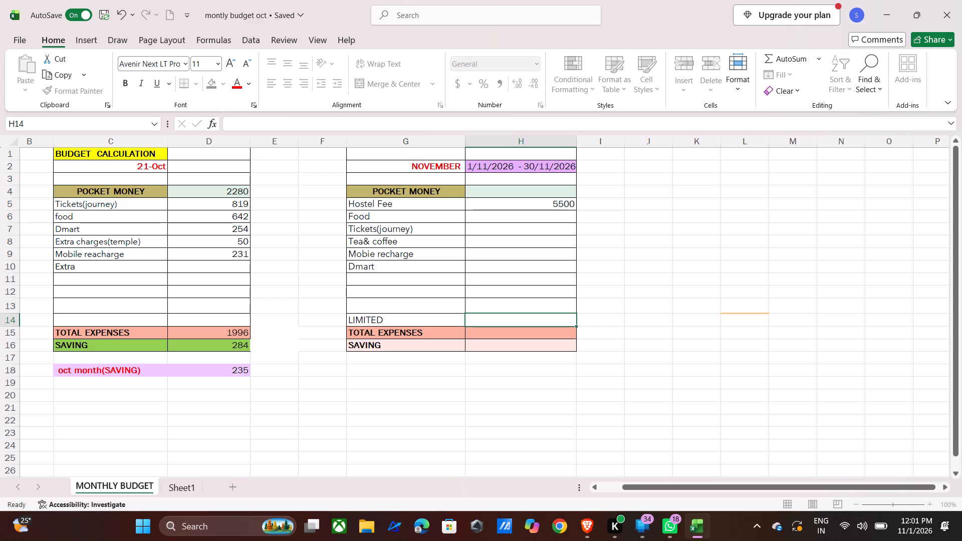
Retype the label in cell G14 of the November table as TAMITED.
left_click(388, 318)
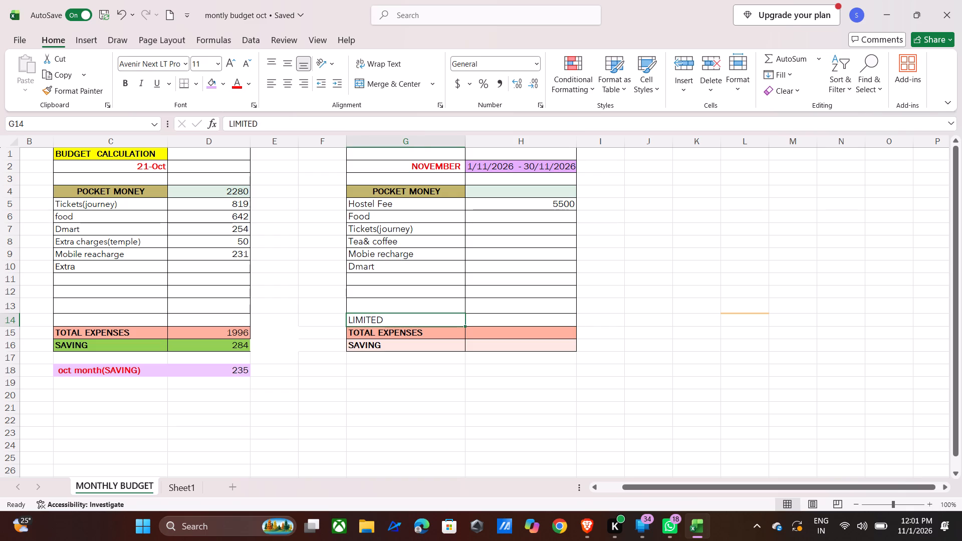
key("space")
type("TAR")
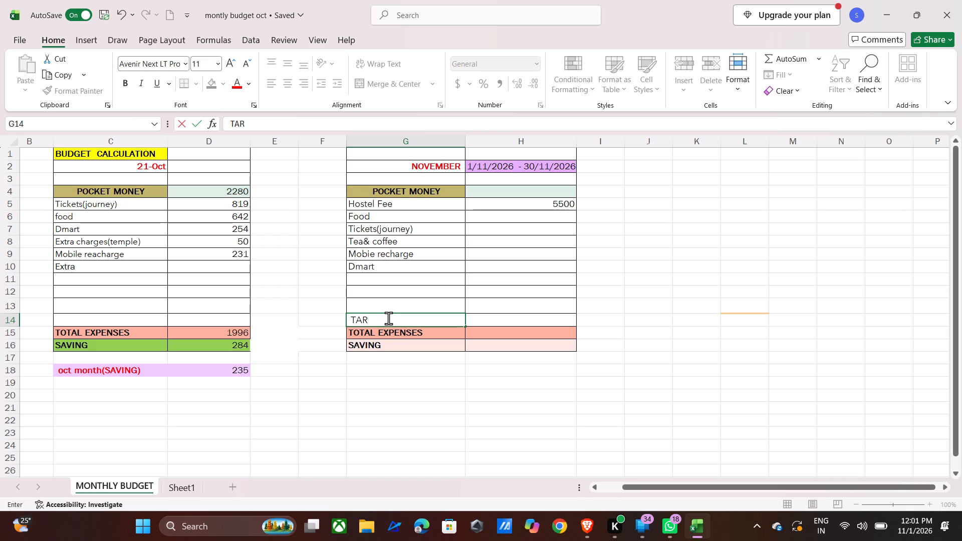
key("BackSpace")
type("MITED")
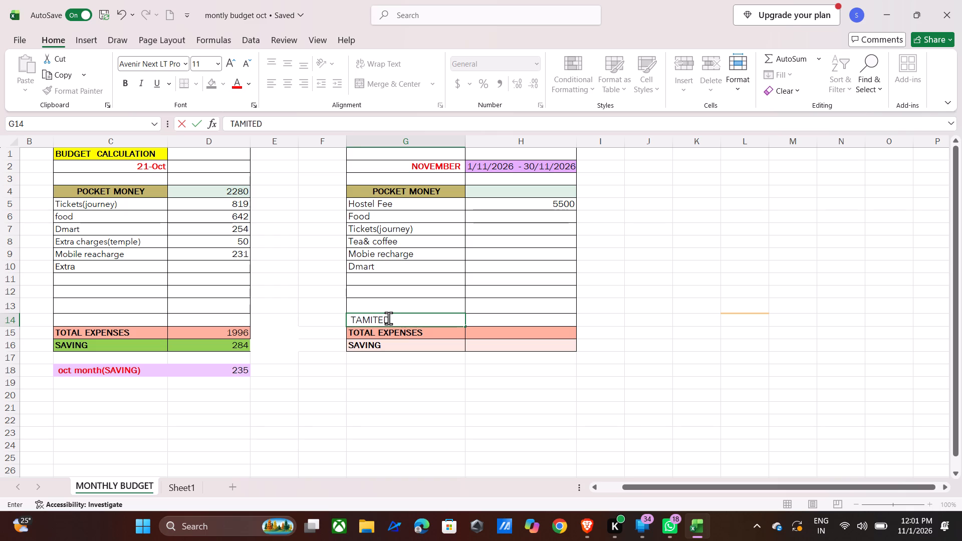
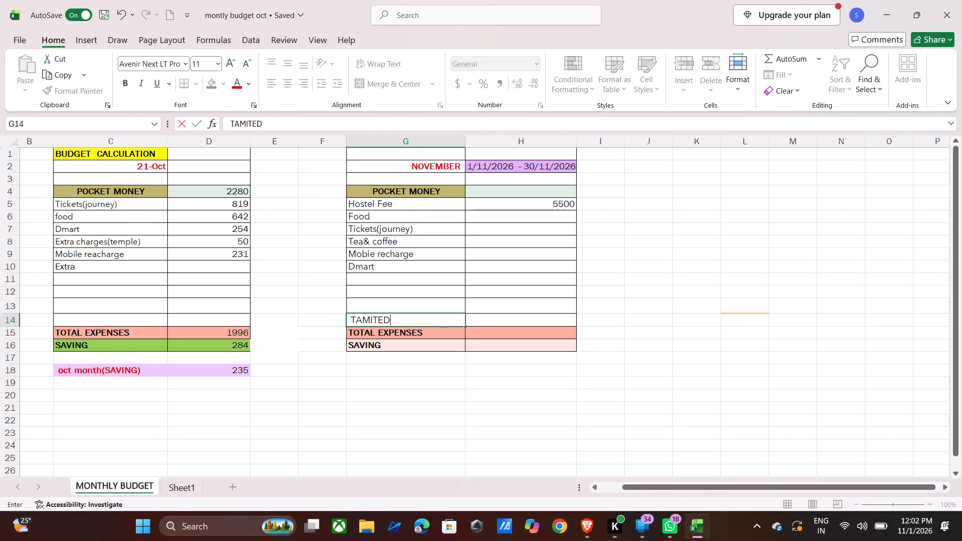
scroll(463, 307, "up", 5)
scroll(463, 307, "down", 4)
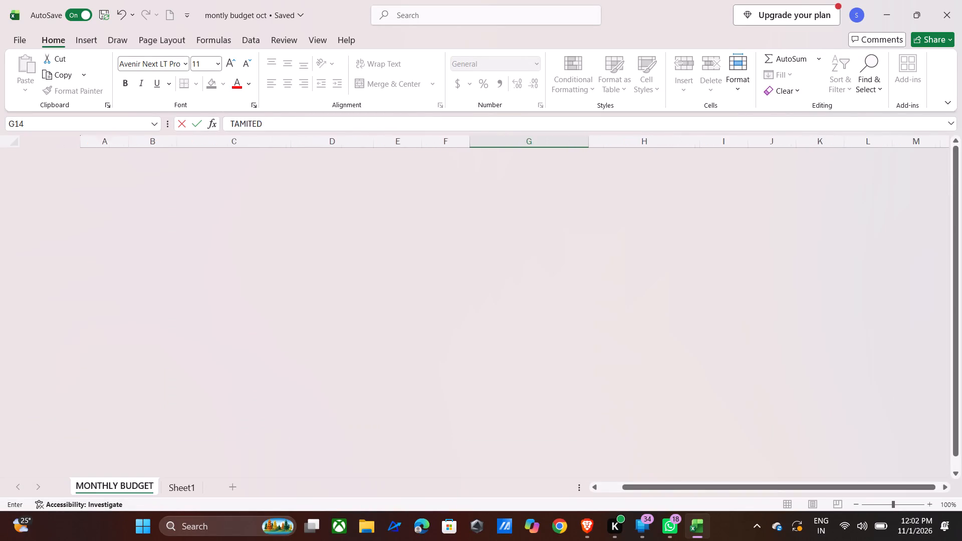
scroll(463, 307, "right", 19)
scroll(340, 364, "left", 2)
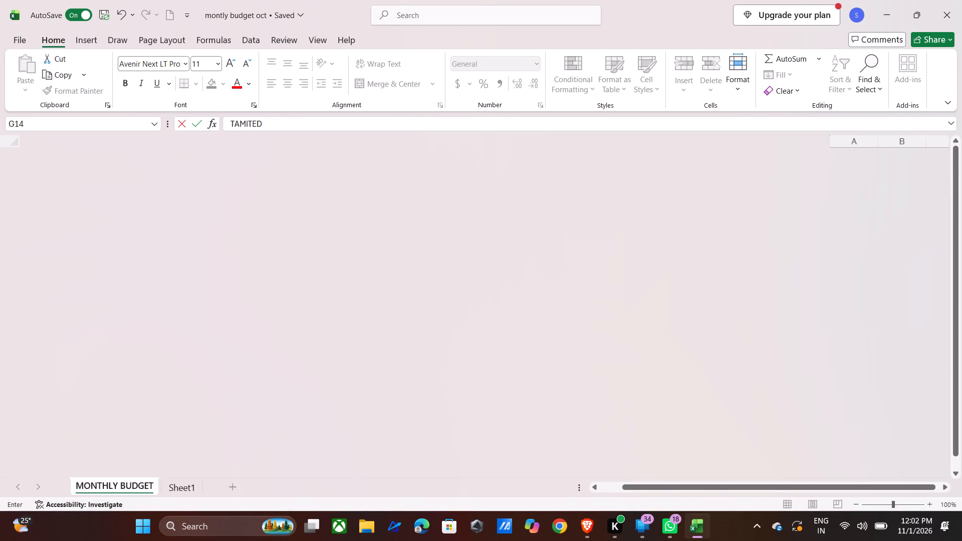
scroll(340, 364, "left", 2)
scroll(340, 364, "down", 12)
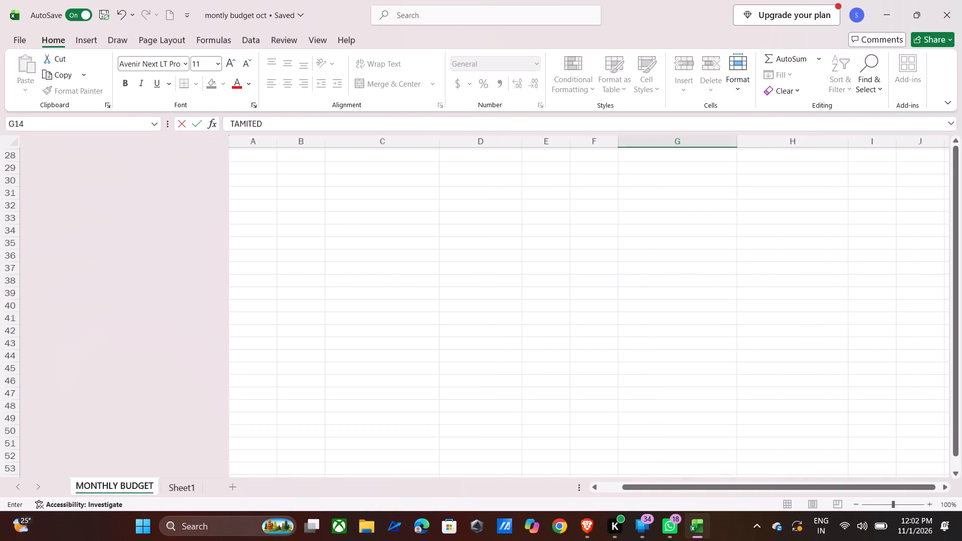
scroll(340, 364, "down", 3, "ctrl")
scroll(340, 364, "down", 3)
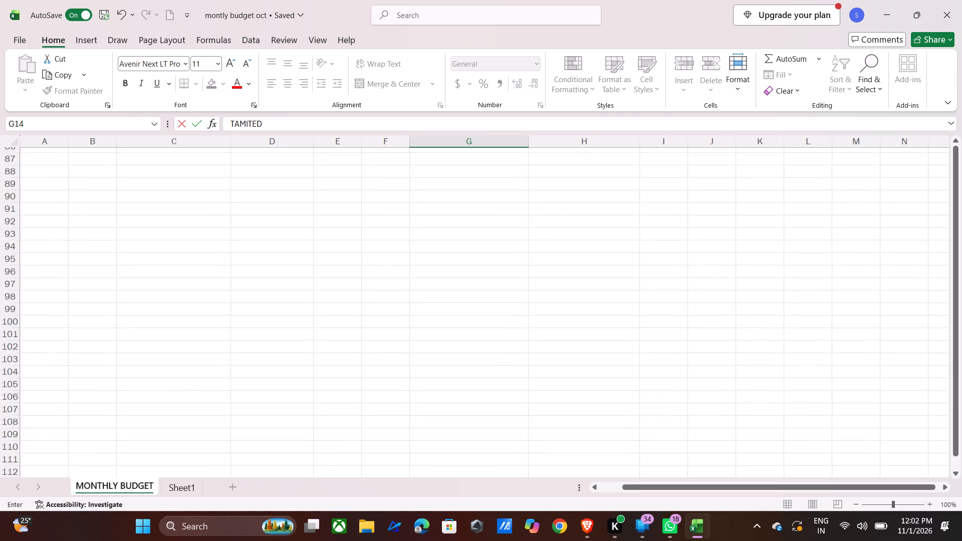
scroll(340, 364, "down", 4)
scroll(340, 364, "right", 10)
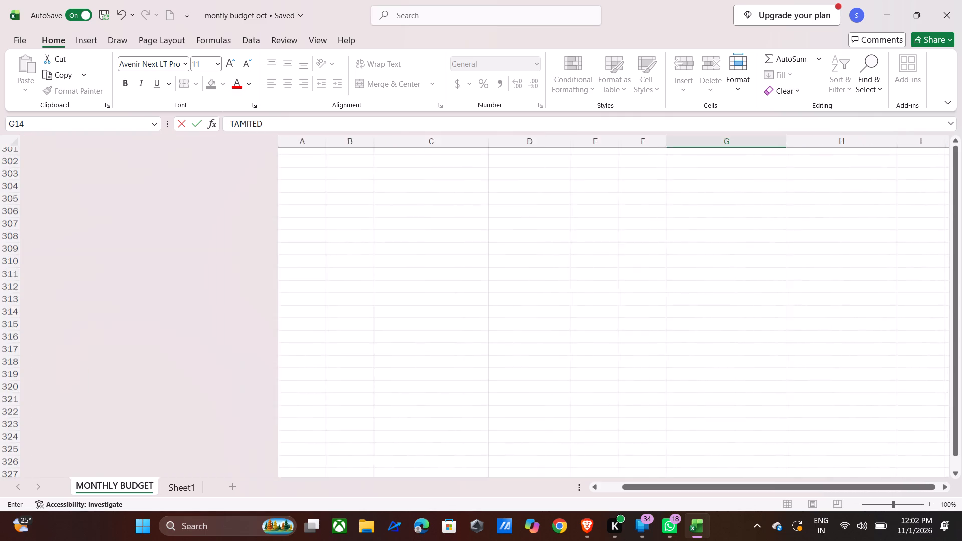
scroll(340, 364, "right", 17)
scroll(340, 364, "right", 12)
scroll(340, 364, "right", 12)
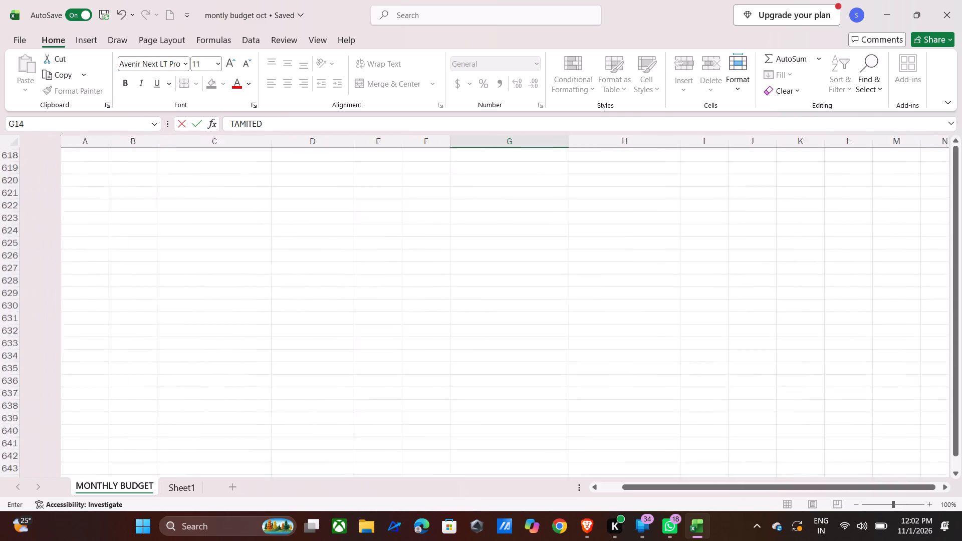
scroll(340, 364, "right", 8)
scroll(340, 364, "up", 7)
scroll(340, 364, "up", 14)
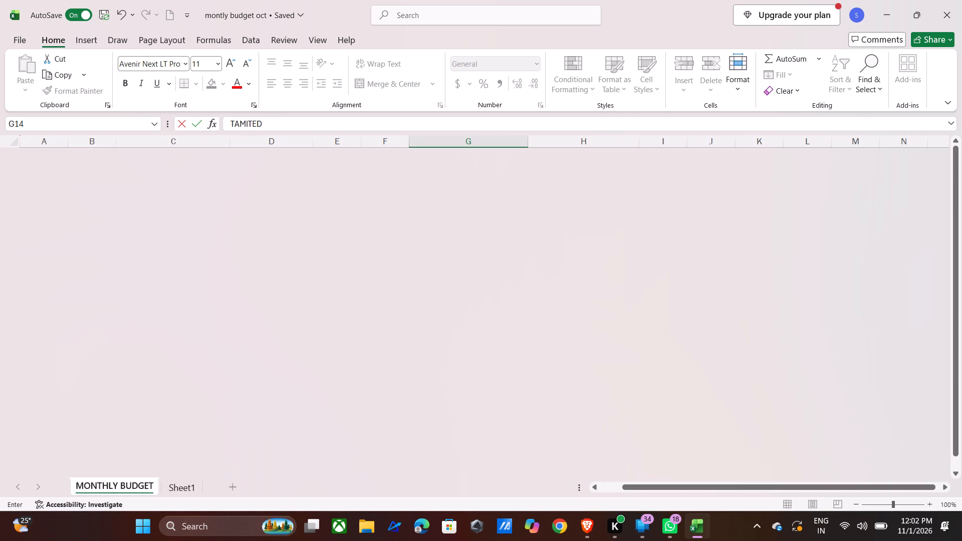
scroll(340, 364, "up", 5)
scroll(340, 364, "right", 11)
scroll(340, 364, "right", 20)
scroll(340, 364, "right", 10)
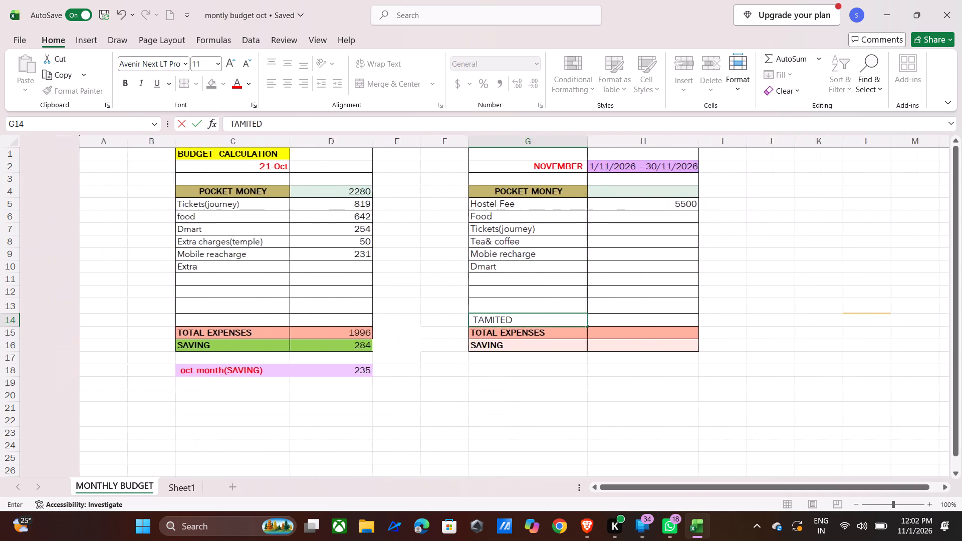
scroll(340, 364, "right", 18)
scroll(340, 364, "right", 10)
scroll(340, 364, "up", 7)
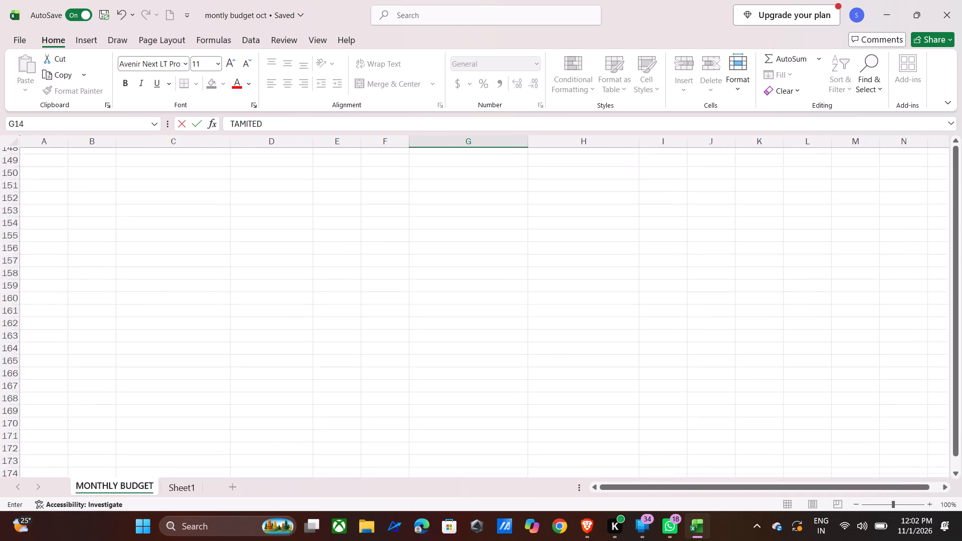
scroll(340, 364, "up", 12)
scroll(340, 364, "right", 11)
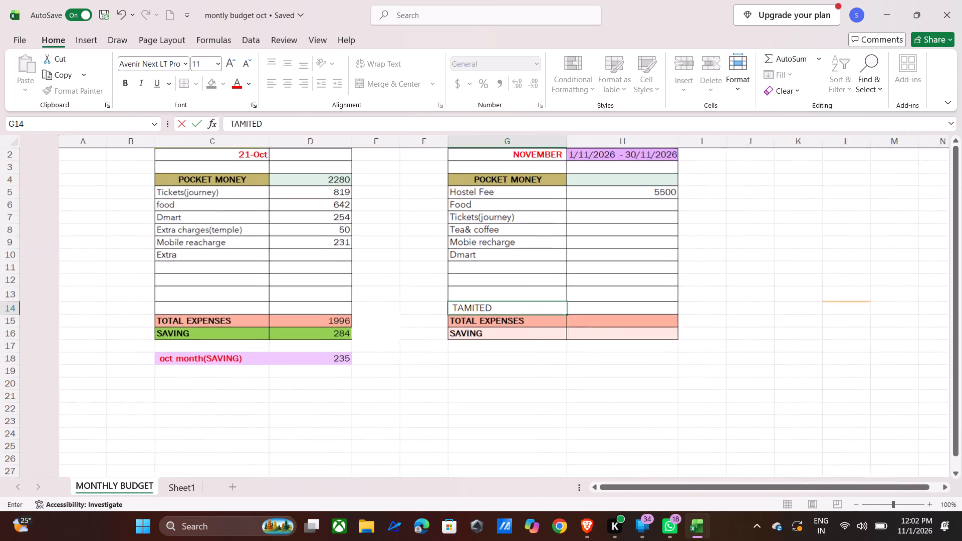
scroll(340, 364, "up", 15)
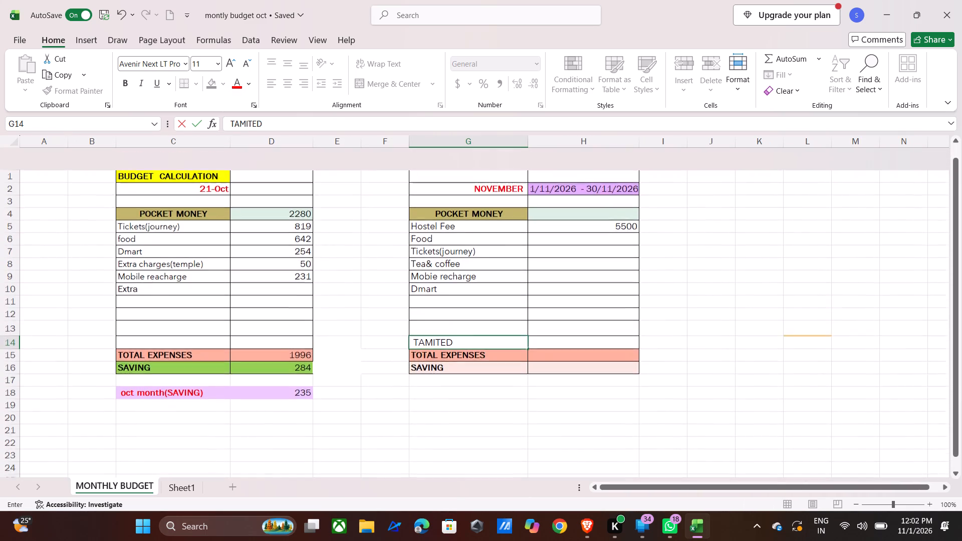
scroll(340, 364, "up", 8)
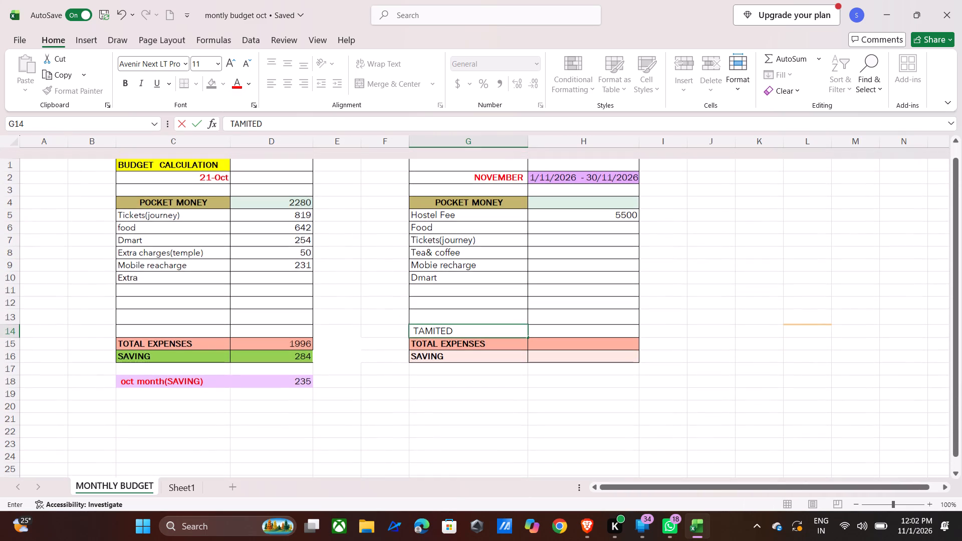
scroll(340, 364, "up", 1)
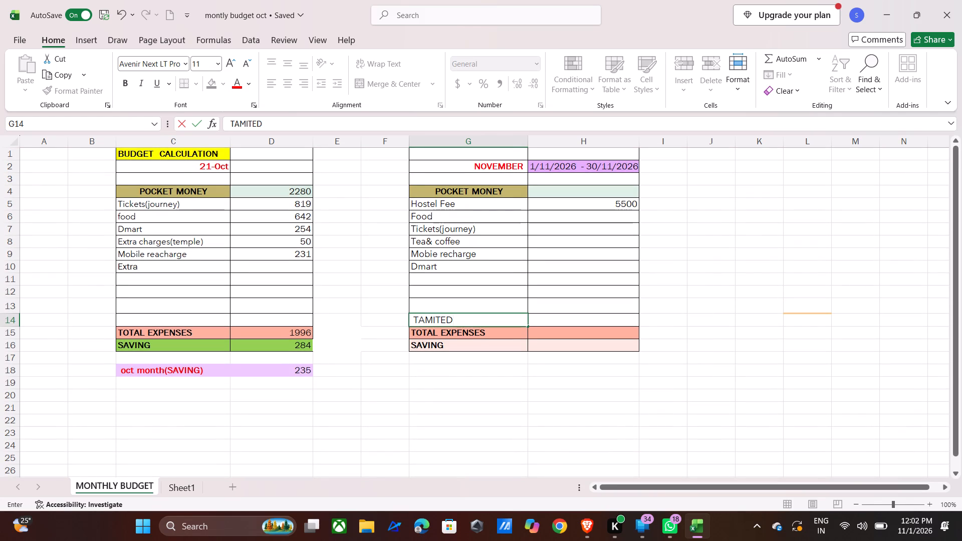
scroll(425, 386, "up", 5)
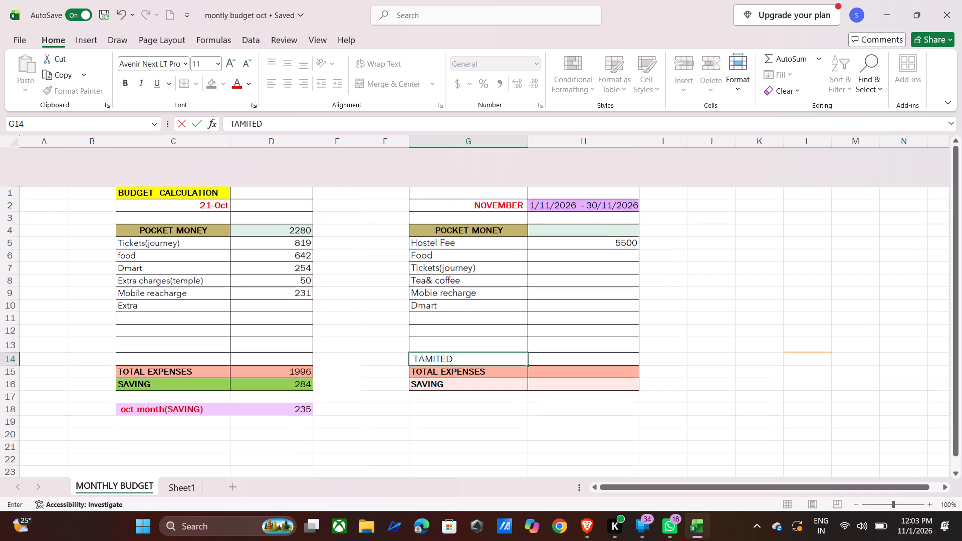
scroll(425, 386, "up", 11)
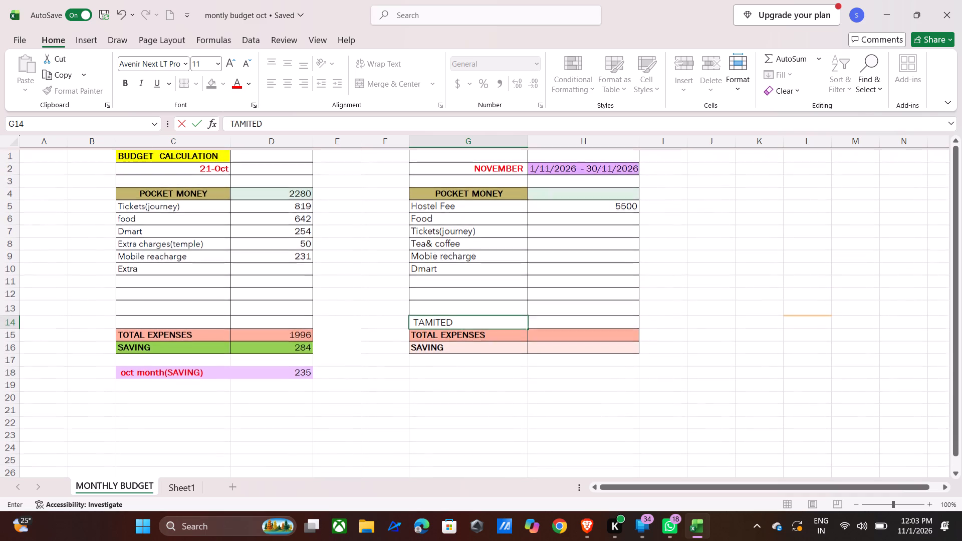
Commit the TAMITED label in cell G14 of the November table by moving to cell L14.
left_click(803, 320)
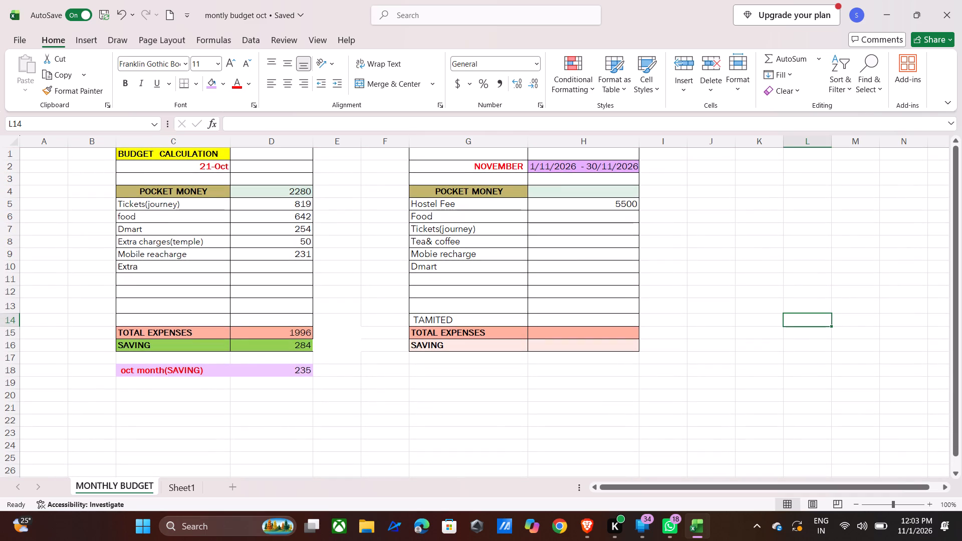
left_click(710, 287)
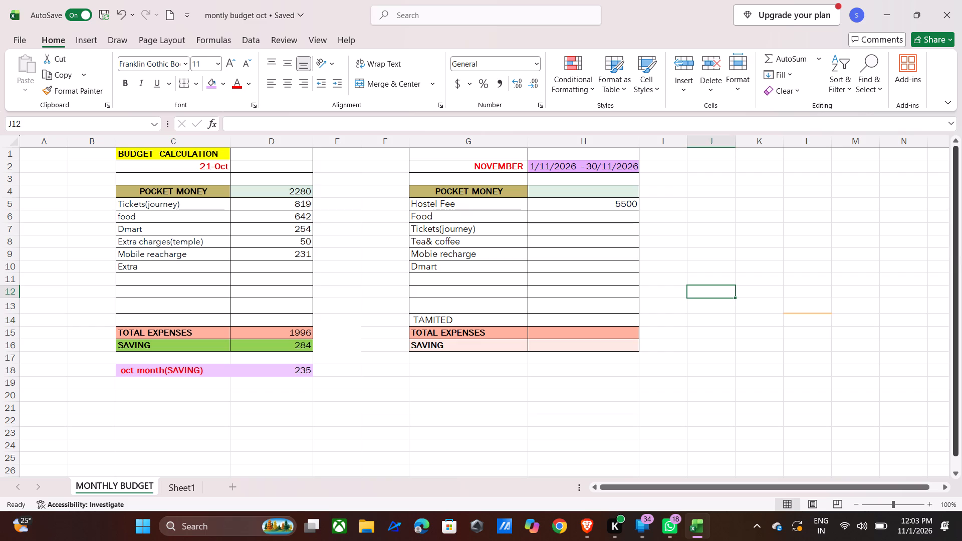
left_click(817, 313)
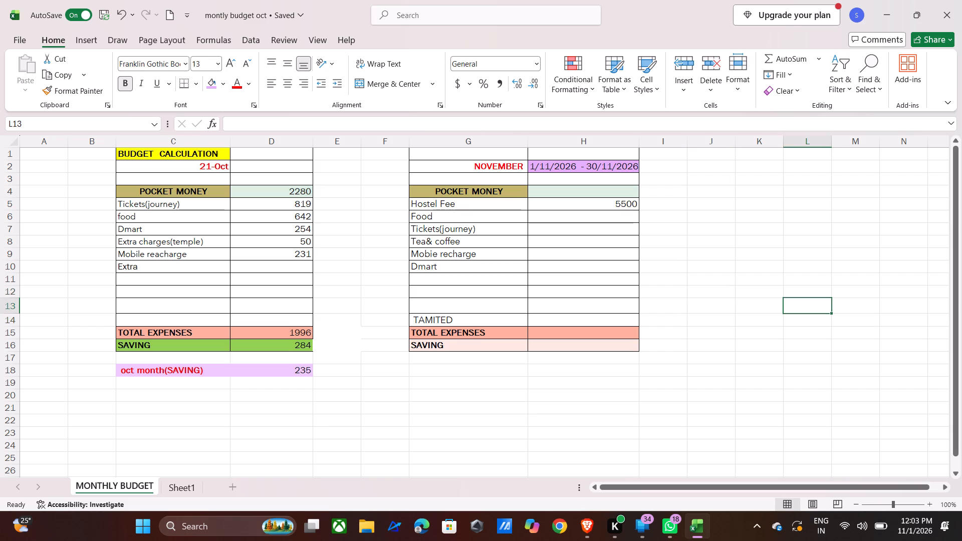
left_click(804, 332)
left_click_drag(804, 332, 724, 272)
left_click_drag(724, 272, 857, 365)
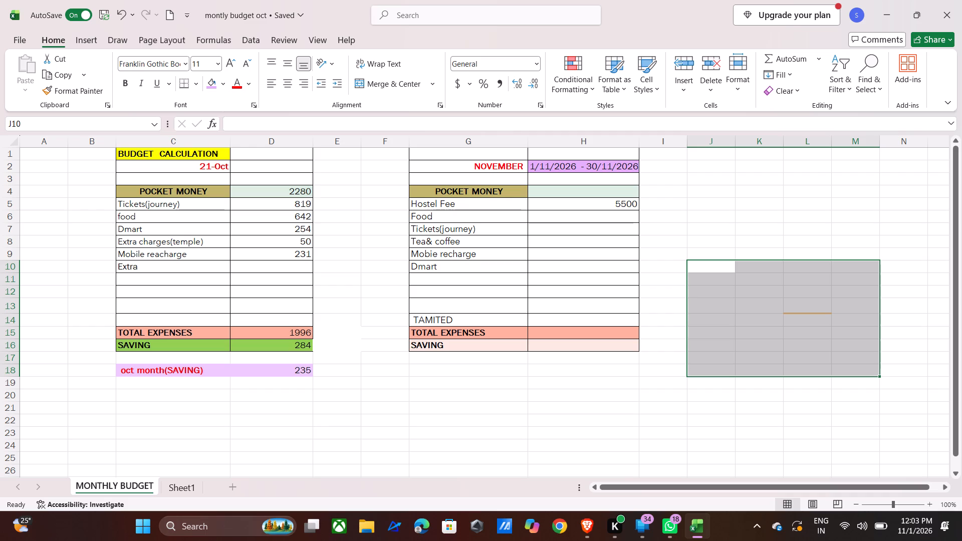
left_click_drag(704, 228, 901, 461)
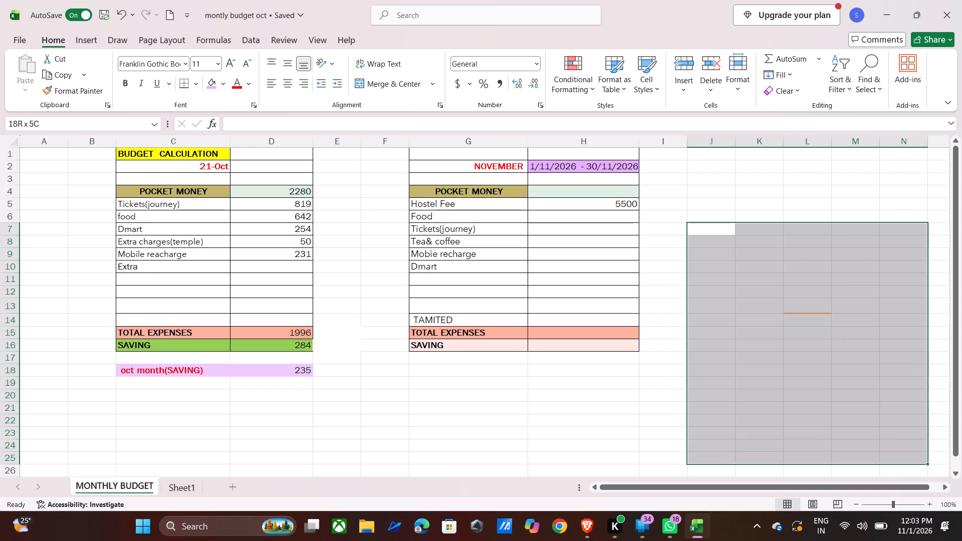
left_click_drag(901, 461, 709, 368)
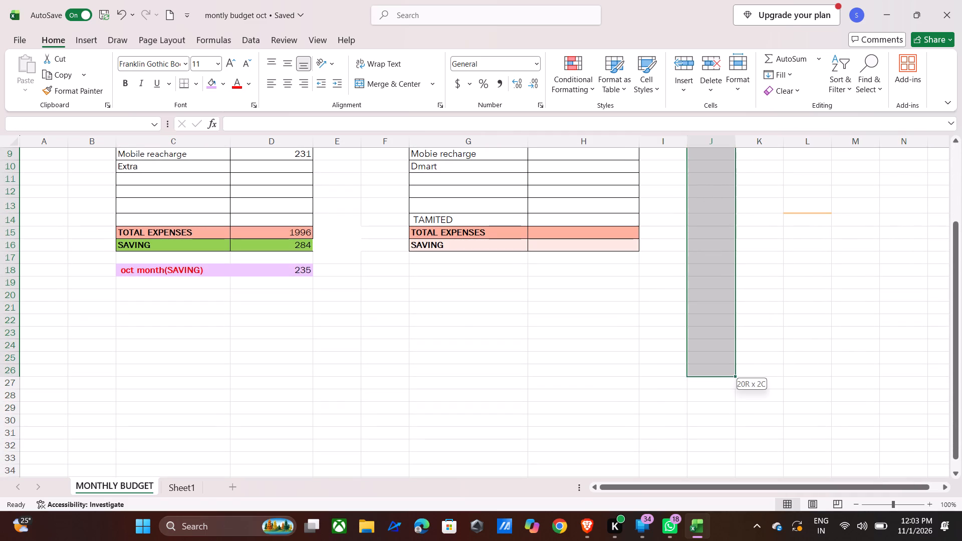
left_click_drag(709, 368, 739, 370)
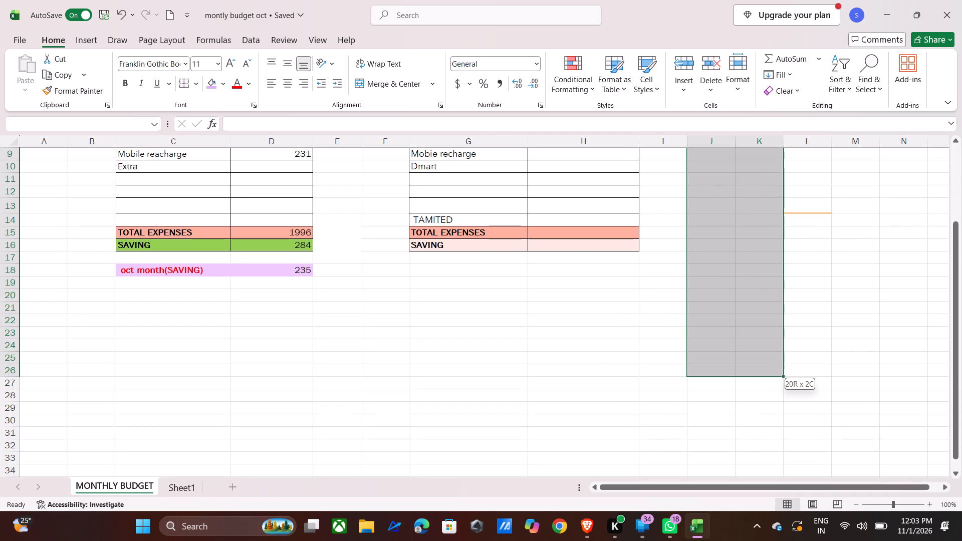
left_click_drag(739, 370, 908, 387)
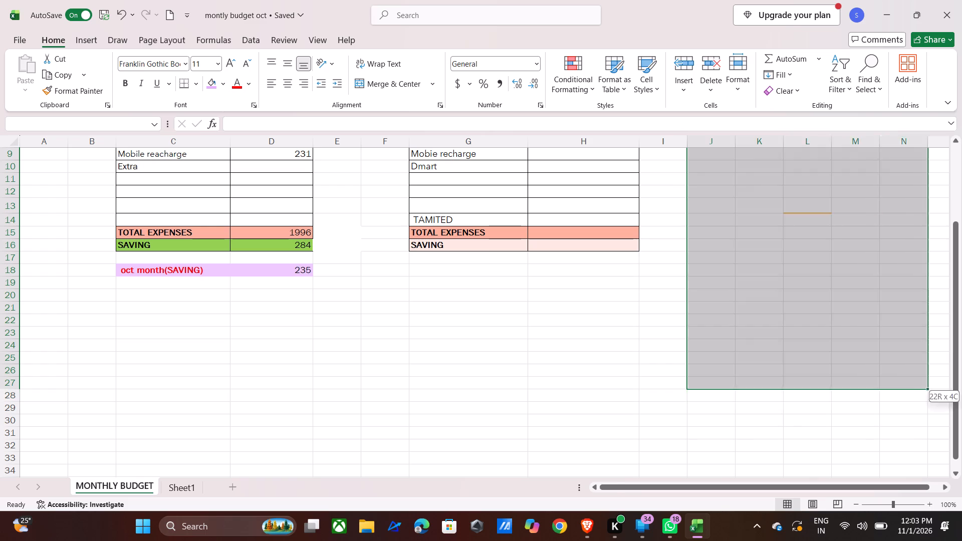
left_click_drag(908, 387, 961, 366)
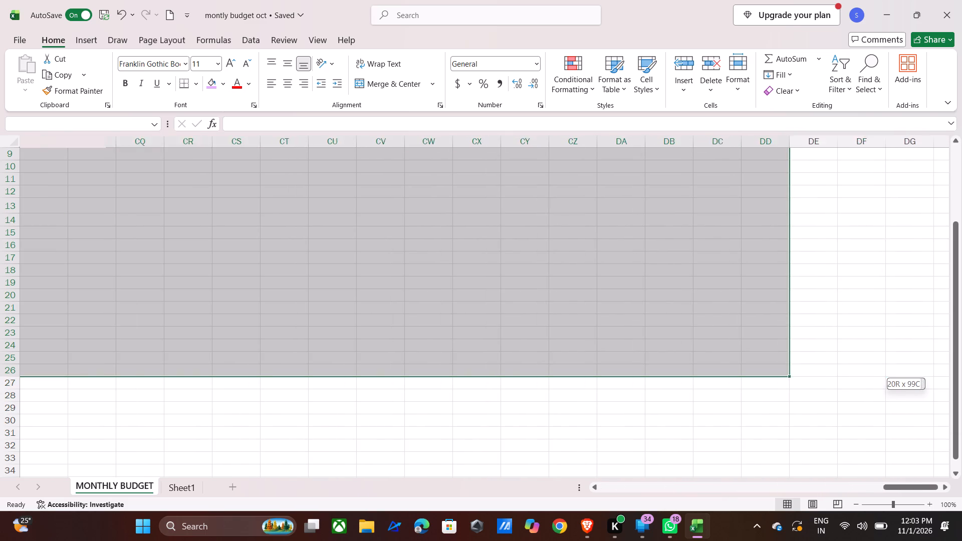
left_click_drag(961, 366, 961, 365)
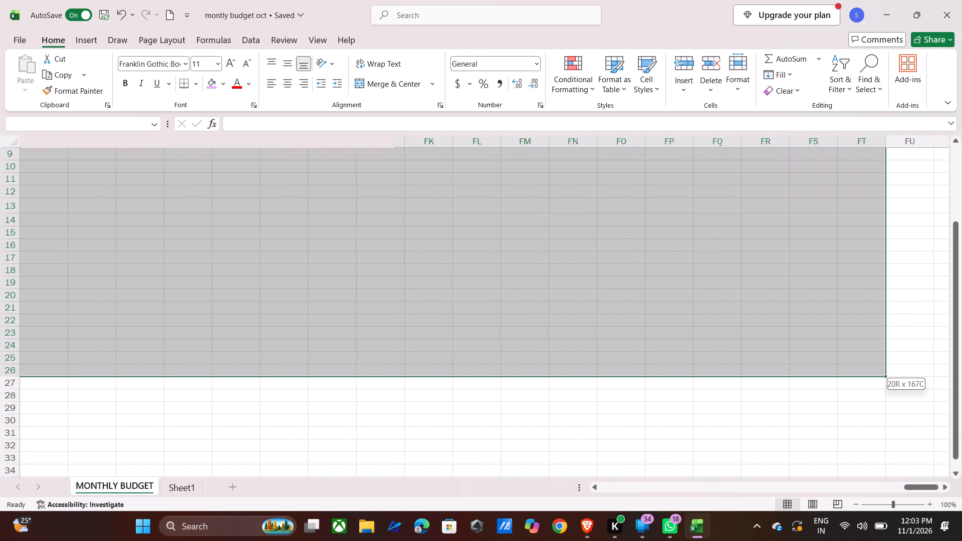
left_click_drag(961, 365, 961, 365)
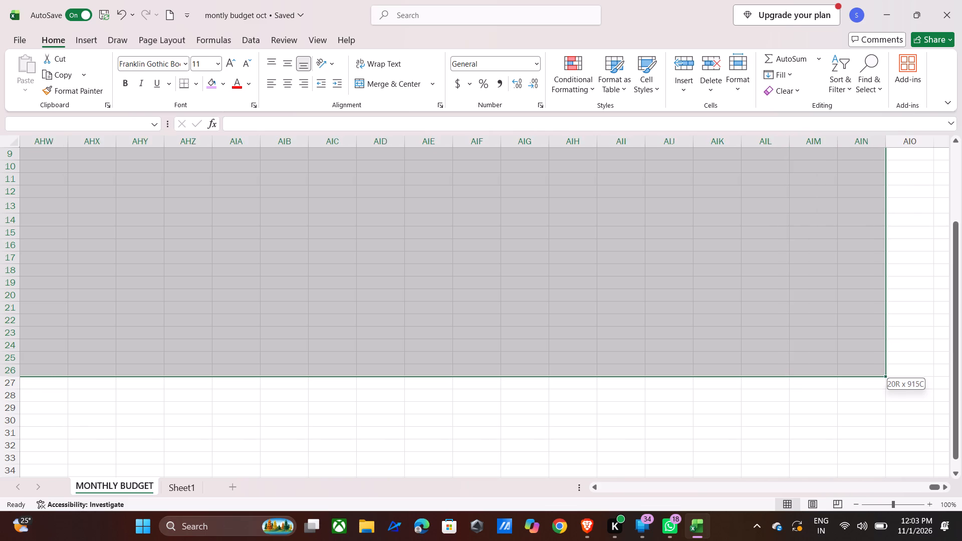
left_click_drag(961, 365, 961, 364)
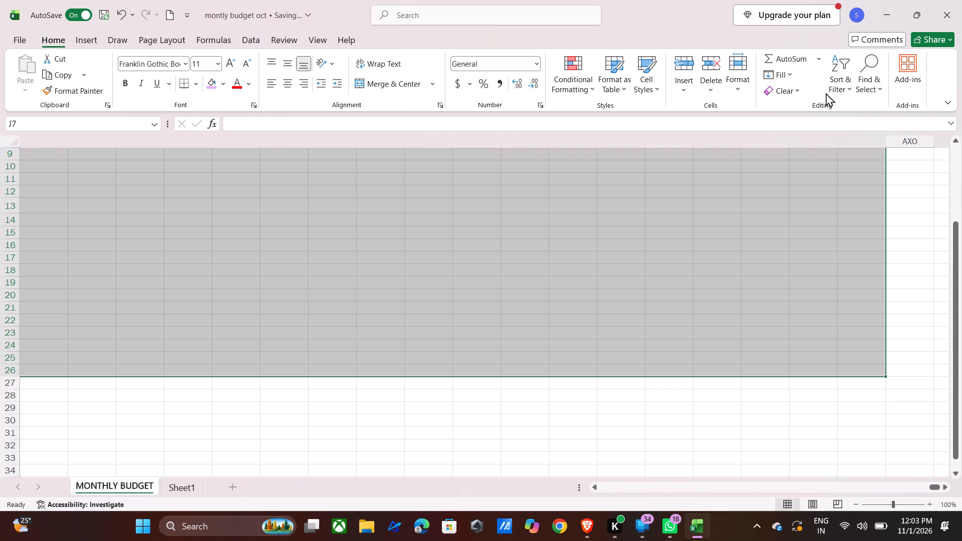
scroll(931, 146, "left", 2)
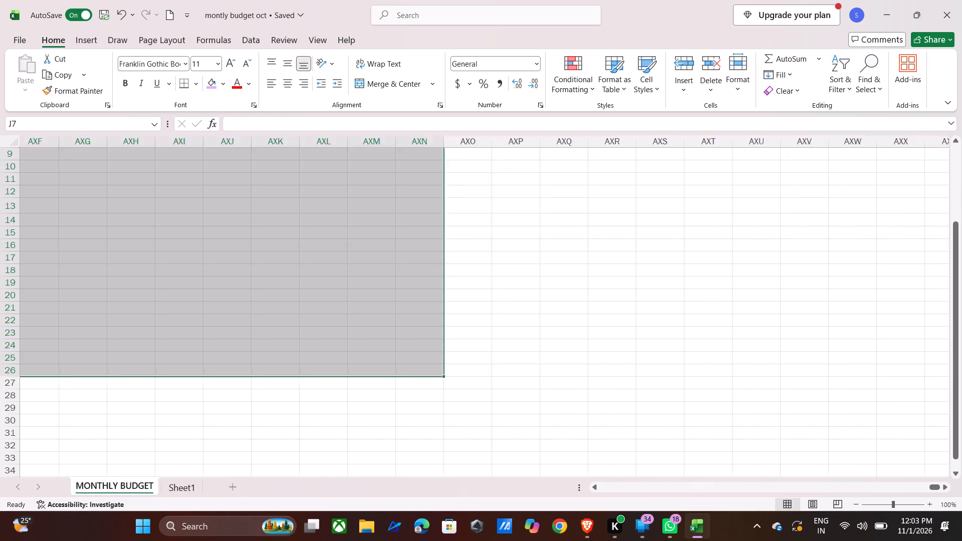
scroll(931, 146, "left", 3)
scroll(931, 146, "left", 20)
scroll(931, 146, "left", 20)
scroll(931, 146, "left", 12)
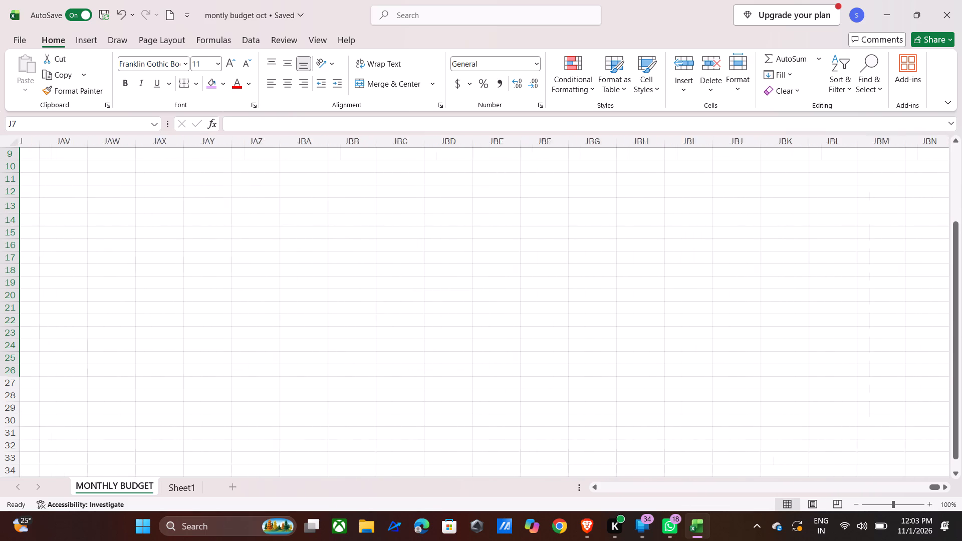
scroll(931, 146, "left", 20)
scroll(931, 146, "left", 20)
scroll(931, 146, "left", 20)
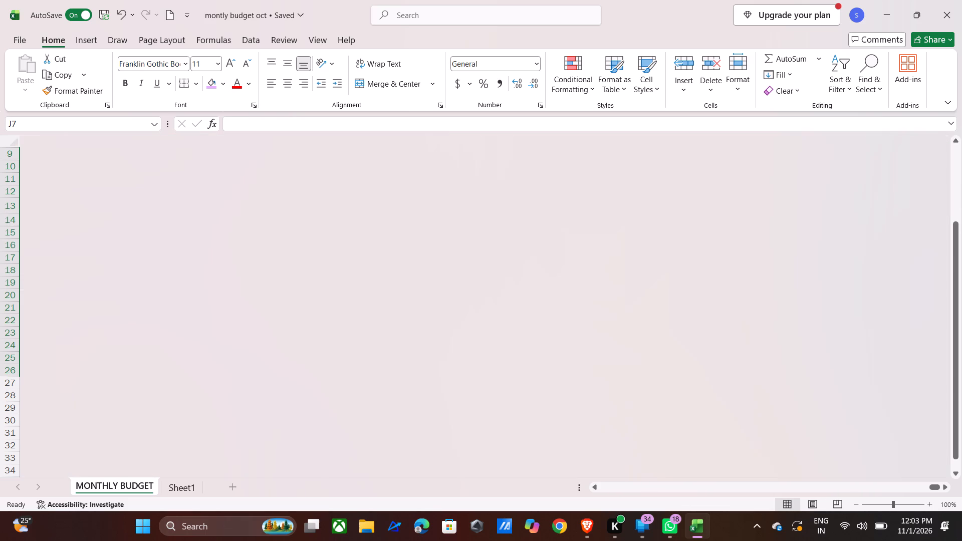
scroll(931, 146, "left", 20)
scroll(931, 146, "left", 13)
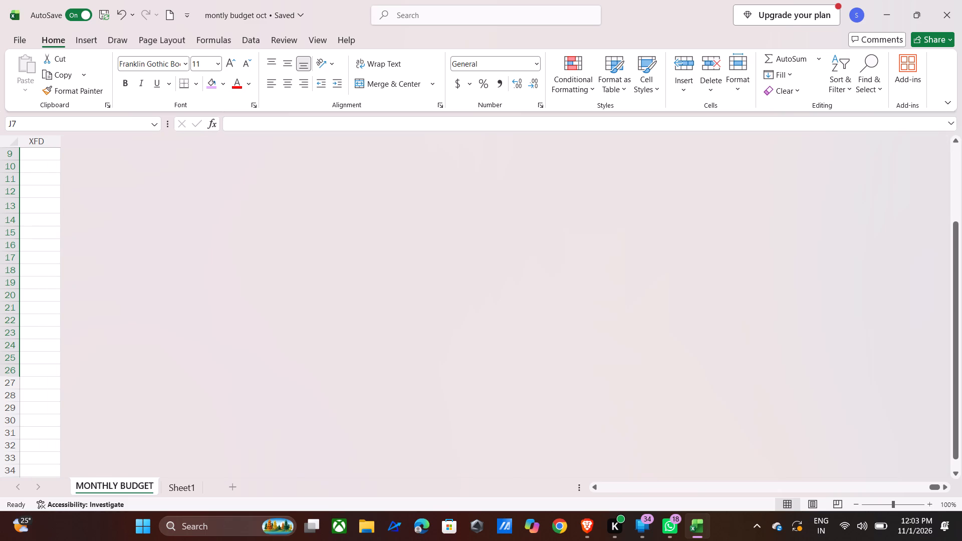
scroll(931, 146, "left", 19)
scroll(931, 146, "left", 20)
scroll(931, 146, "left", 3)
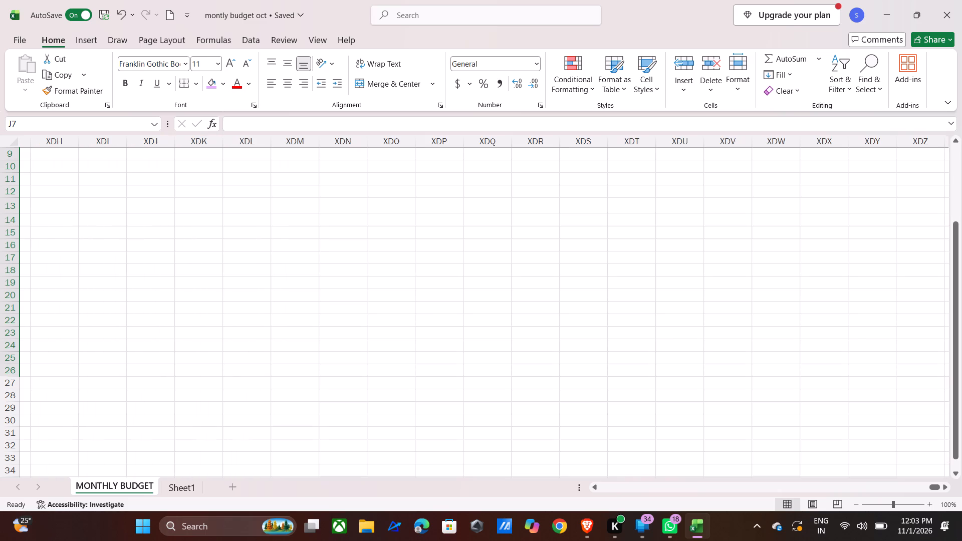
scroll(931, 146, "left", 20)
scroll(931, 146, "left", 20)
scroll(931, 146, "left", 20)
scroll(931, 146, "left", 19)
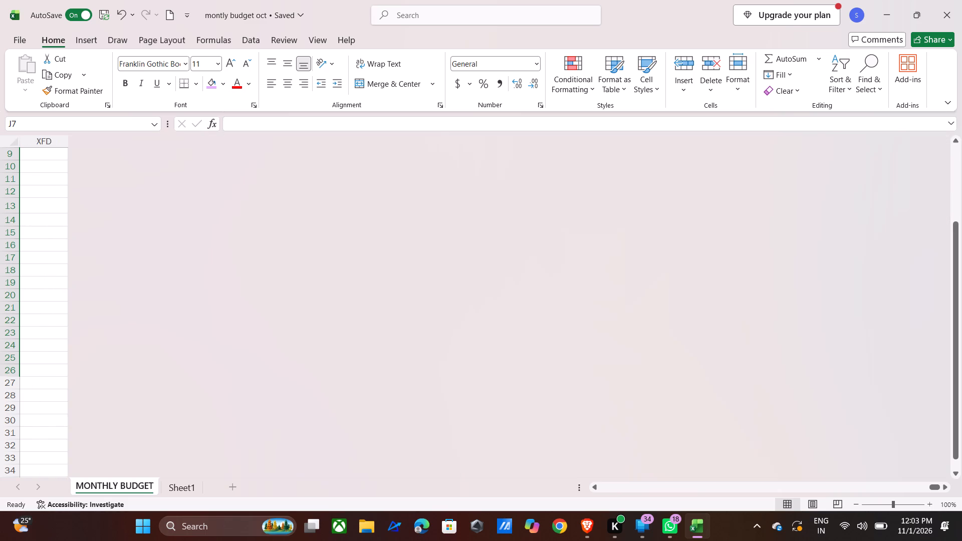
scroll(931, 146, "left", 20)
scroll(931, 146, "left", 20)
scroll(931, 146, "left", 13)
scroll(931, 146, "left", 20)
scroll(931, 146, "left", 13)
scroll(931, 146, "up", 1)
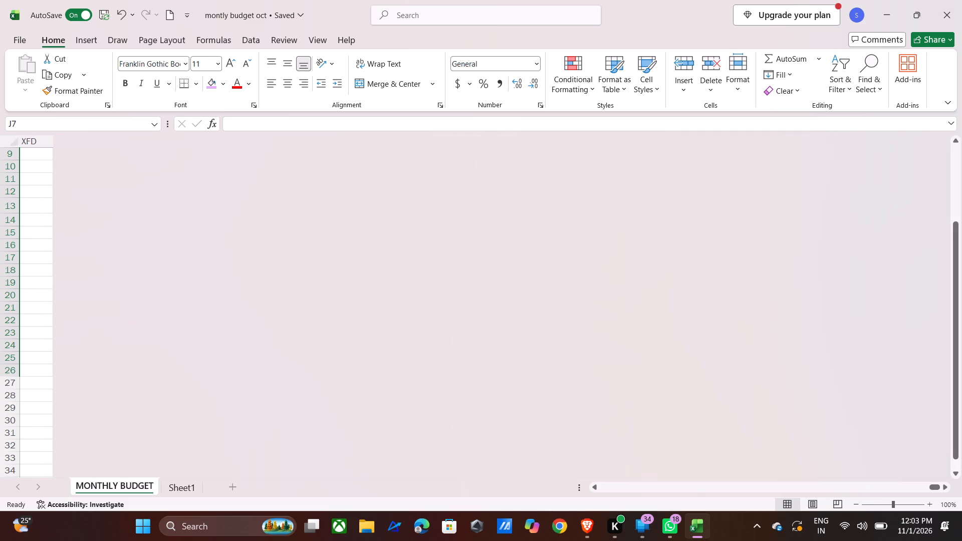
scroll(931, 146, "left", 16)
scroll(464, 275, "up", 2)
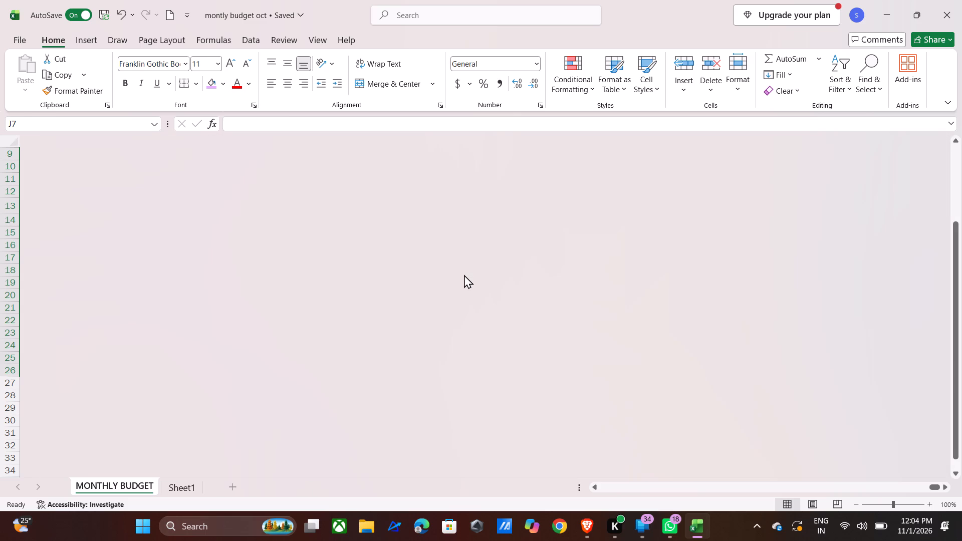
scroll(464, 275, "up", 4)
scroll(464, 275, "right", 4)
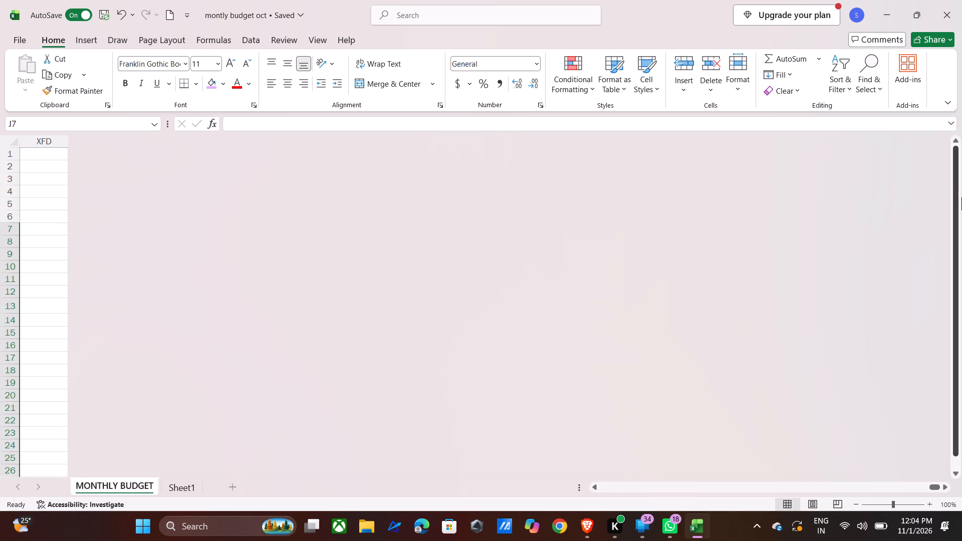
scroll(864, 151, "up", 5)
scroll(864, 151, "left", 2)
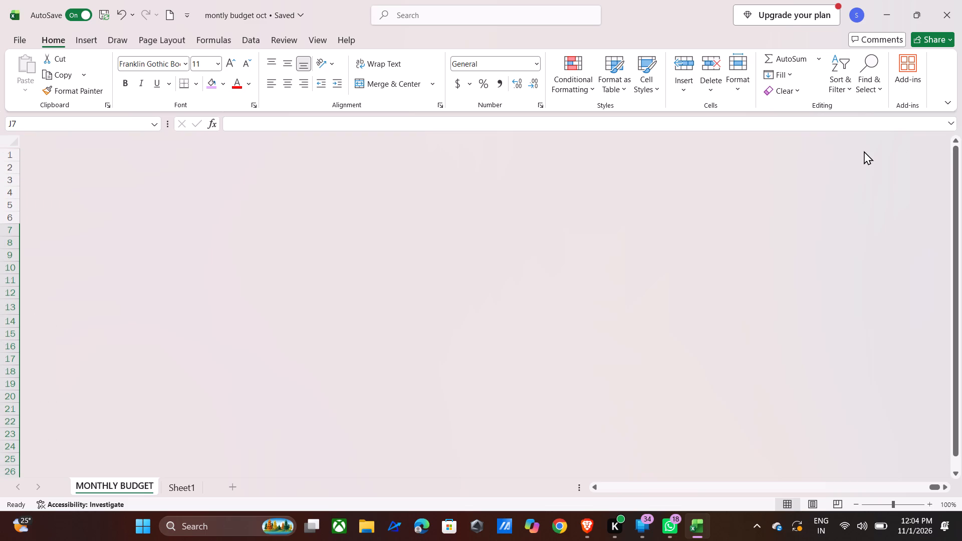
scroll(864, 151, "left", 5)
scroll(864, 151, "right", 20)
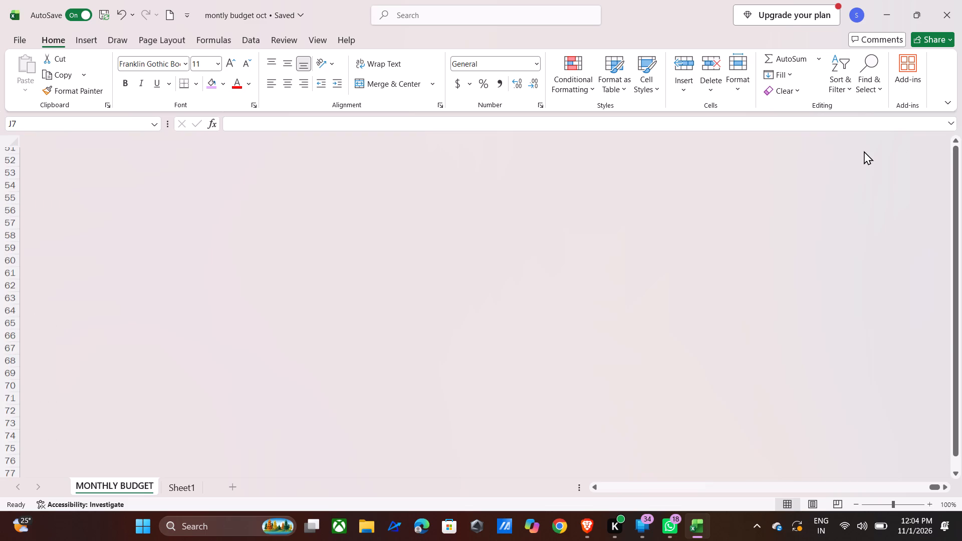